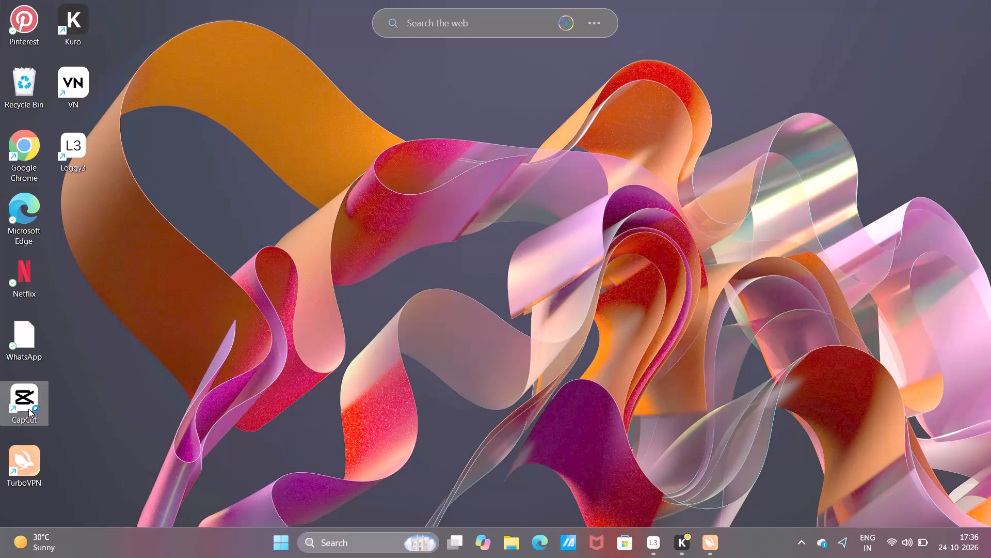
Launch CapCut from the desktop and dismiss the CapCut Pro subscription offer to reach the home screen.
{"action": "triple_click", "coordinate": [28, 408]}
{"action": "triple_click", "coordinate": [28, 408]}
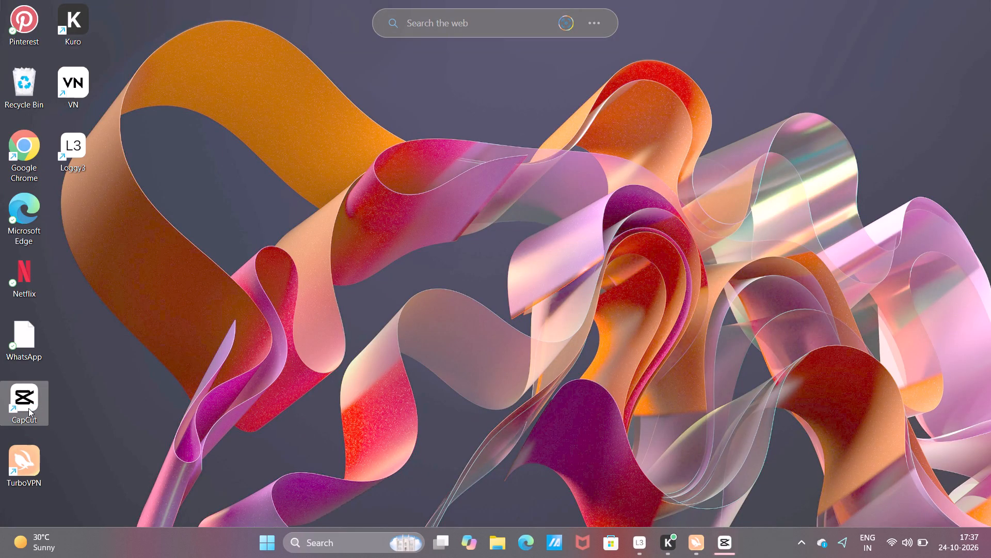
{"action": "triple_click", "coordinate": [28, 408]}
{"action": "triple_click", "coordinate": [28, 408]}
{"action": "left_click", "coordinate": [28, 408]}
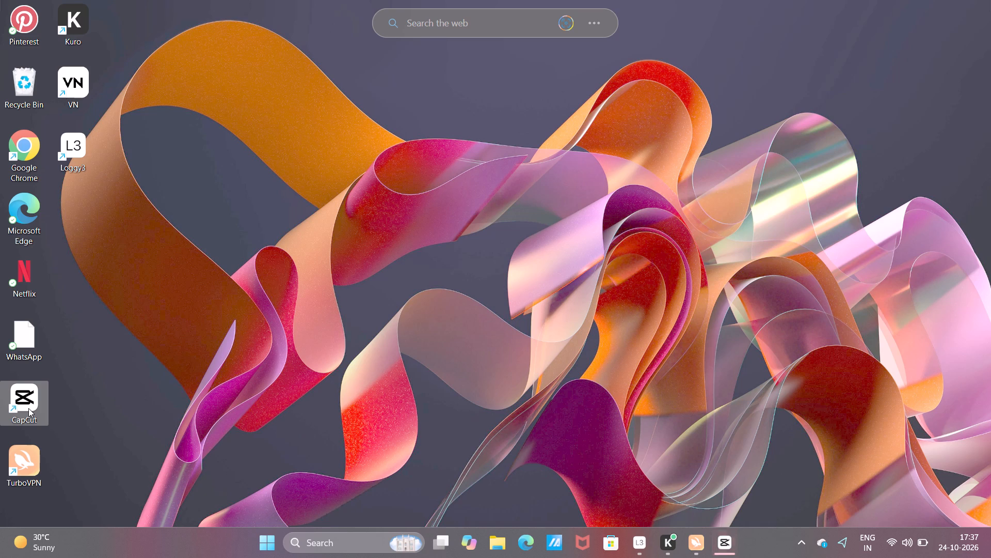
{"action": "triple_click", "coordinate": [28, 408]}
{"action": "double_click", "coordinate": [28, 408]}
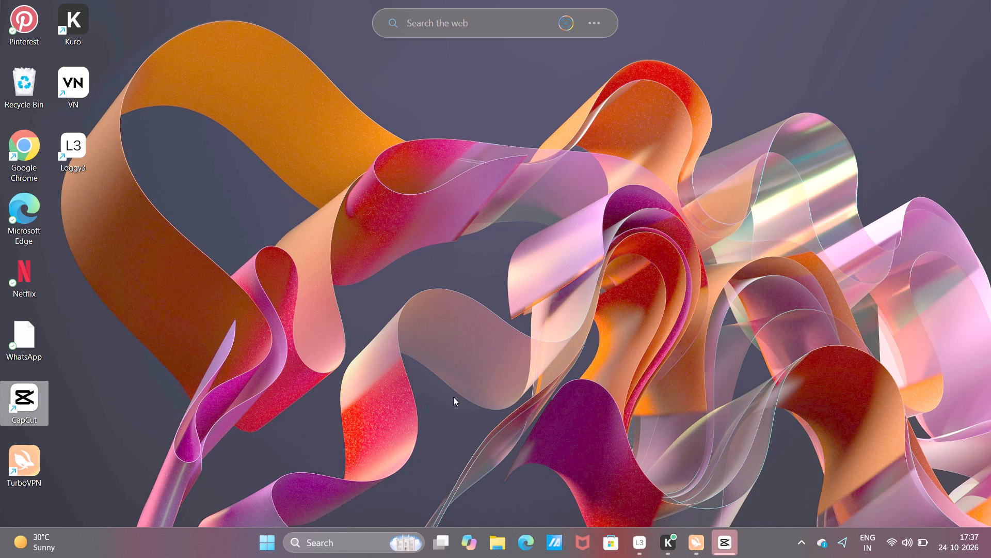
{"action": "left_click", "coordinate": [730, 534]}
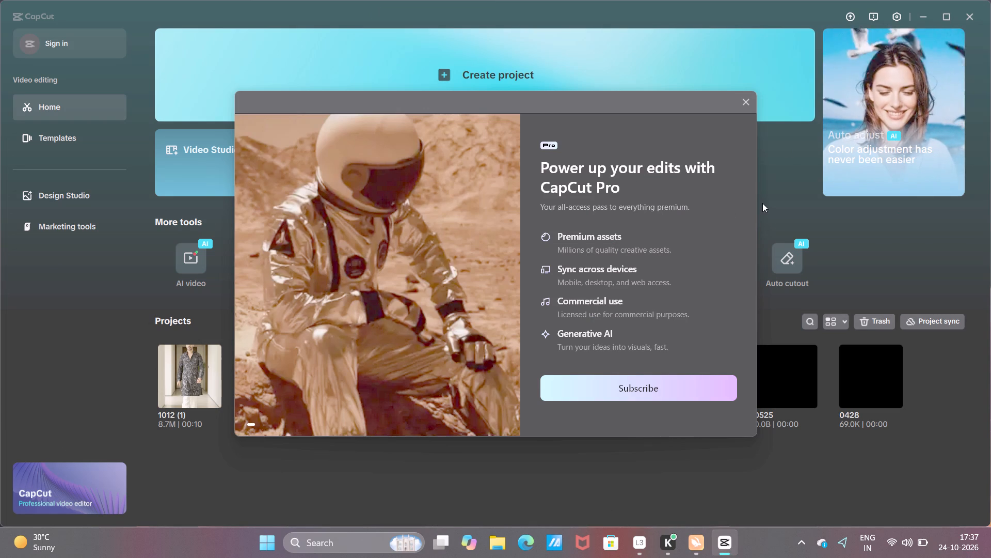
{"action": "left_click", "coordinate": [745, 98]}
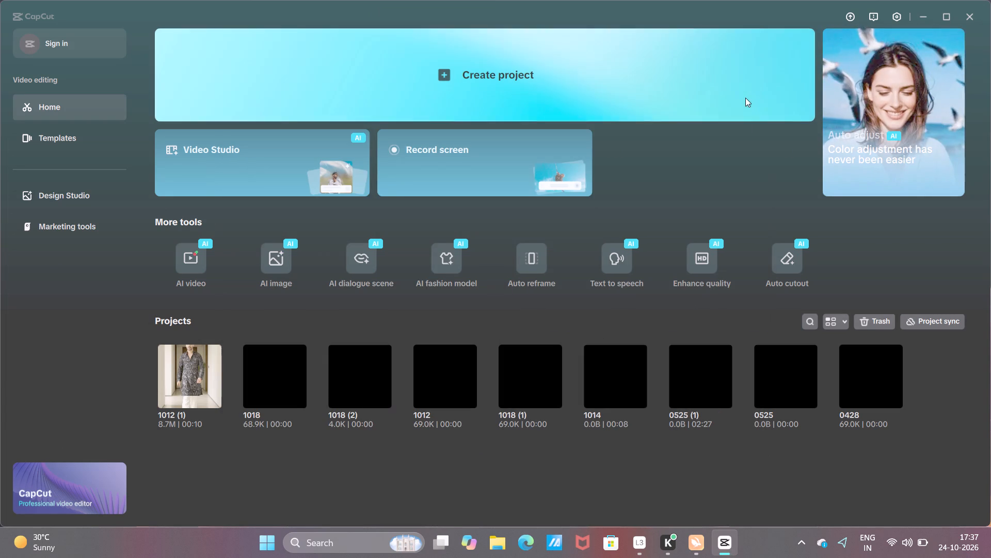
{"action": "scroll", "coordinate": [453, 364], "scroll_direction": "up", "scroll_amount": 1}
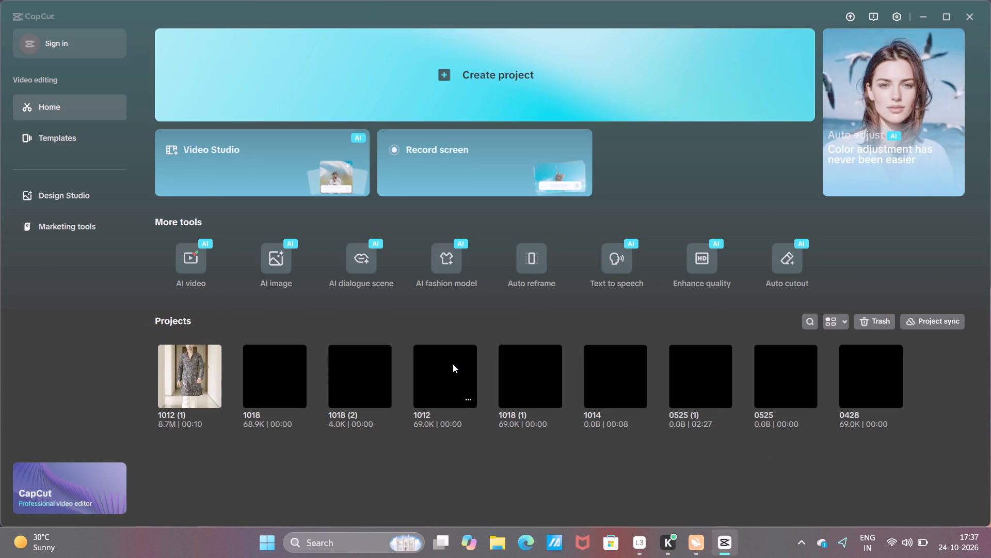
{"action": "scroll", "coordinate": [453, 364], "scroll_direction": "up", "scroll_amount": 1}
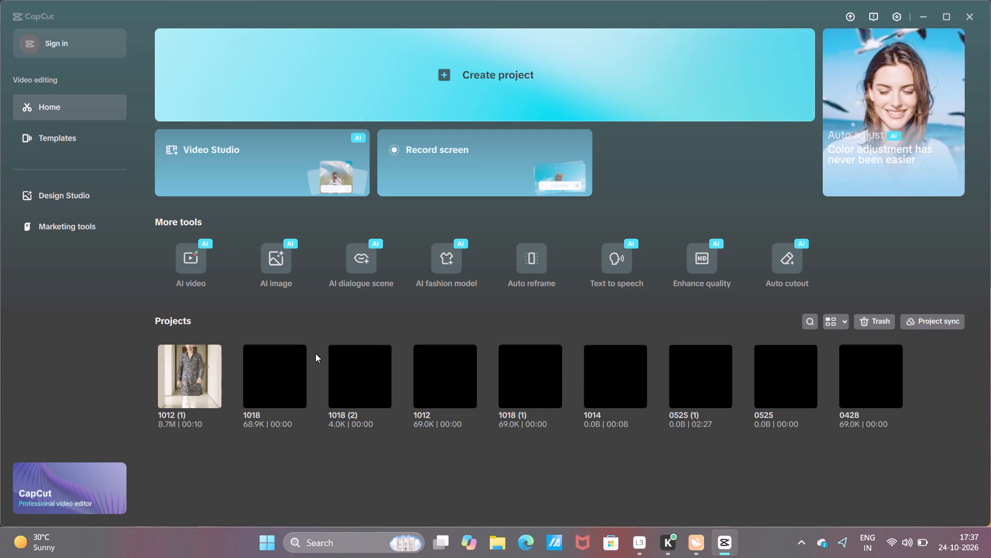
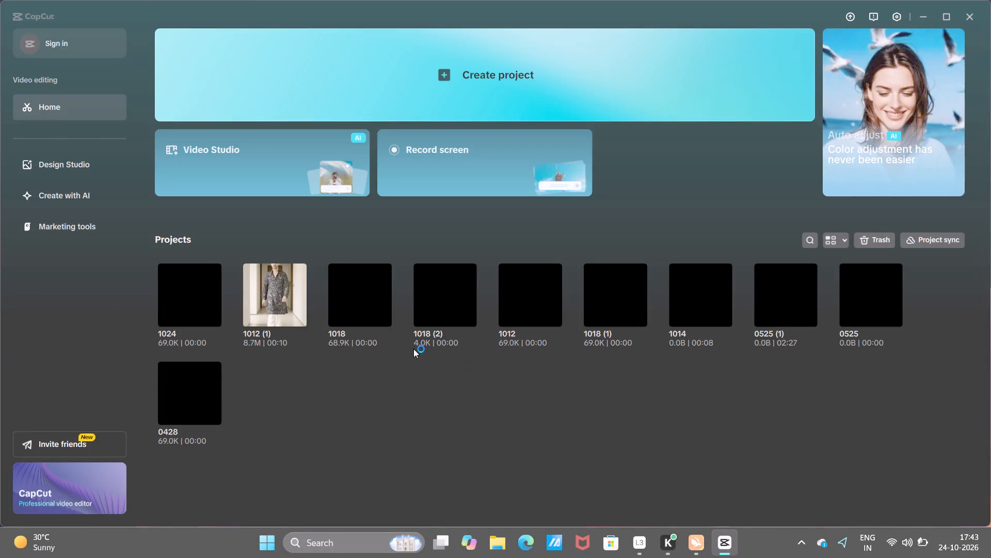
Create a new video editing project from the home screen.
{"action": "left_click", "coordinate": [492, 81]}
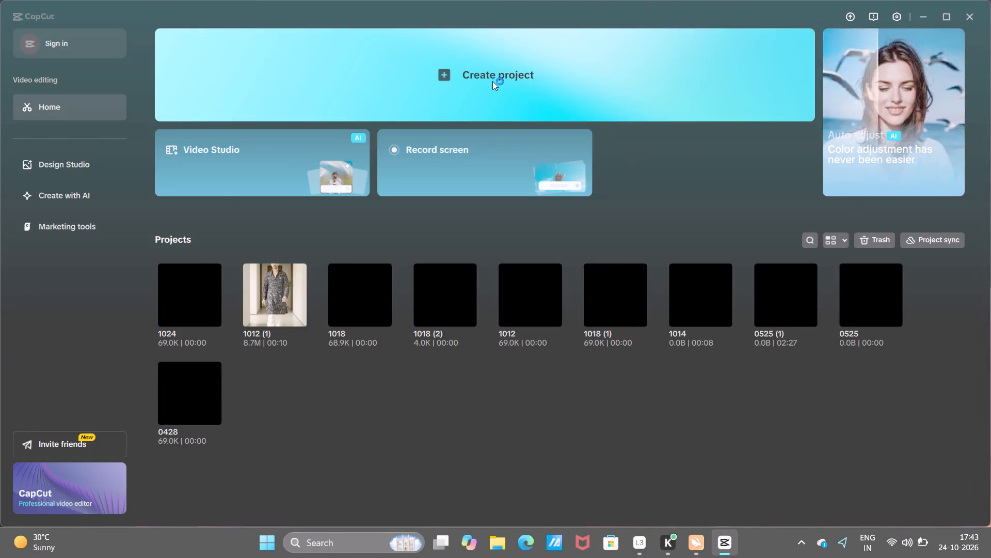
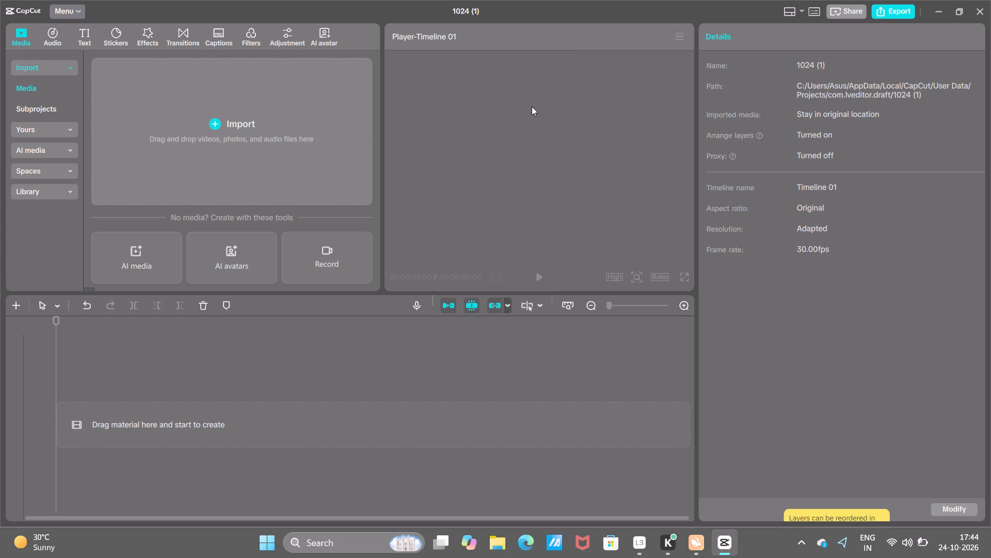
Close the empty project and exit CapCut from its home screen.
{"action": "left_click", "coordinate": [532, 106]}
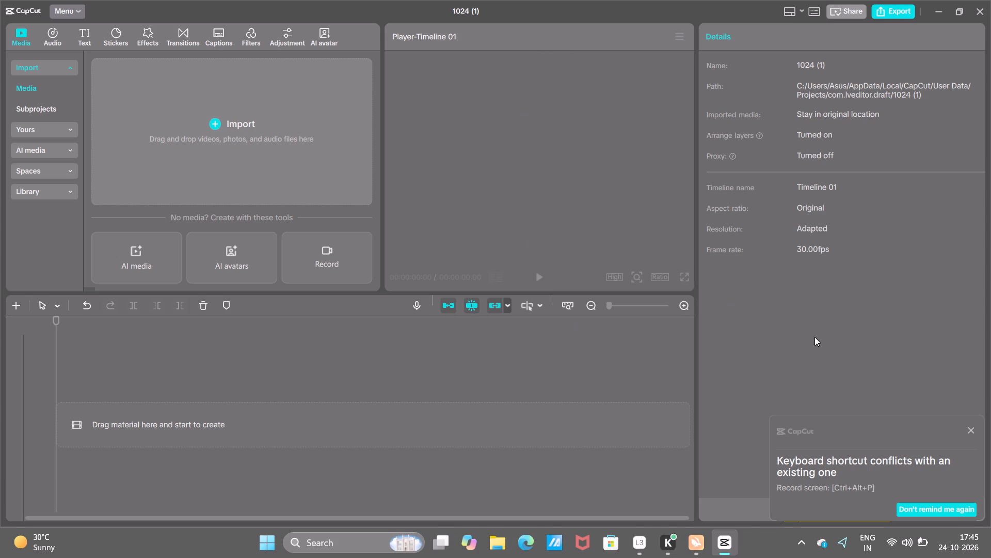
{"action": "scroll", "coordinate": [904, 331], "scroll_direction": "right", "scroll_amount": 2}
{"action": "left_click", "coordinate": [978, 8]}
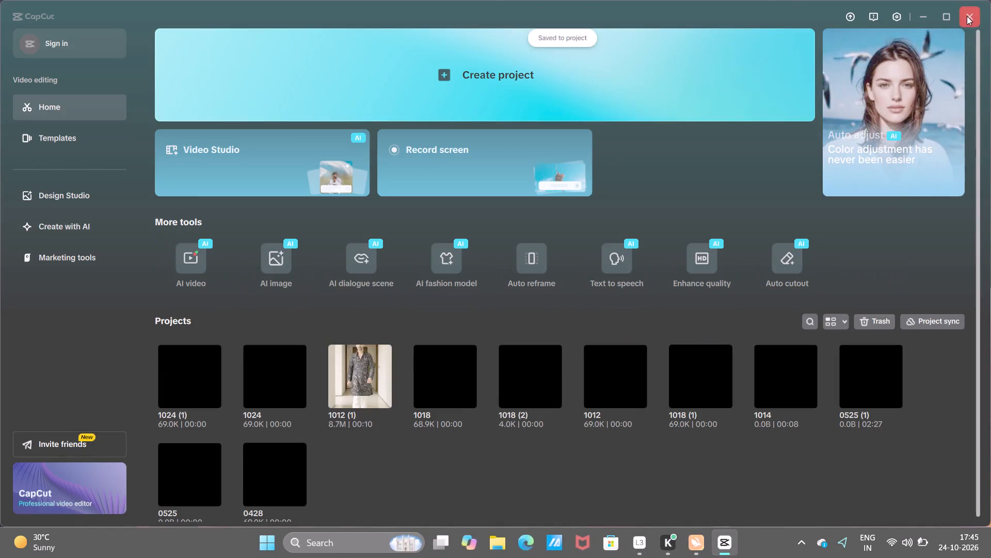
{"action": "left_click", "coordinate": [966, 16]}
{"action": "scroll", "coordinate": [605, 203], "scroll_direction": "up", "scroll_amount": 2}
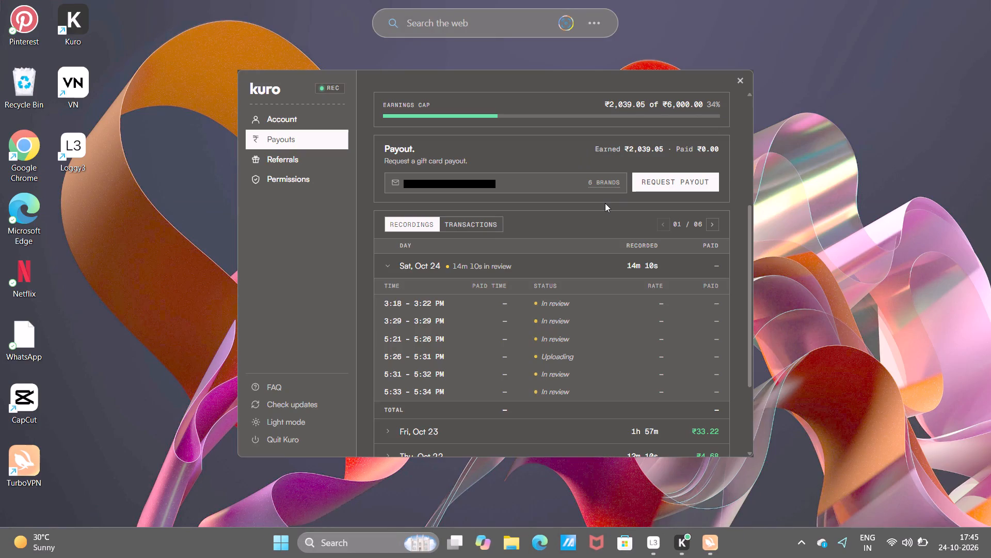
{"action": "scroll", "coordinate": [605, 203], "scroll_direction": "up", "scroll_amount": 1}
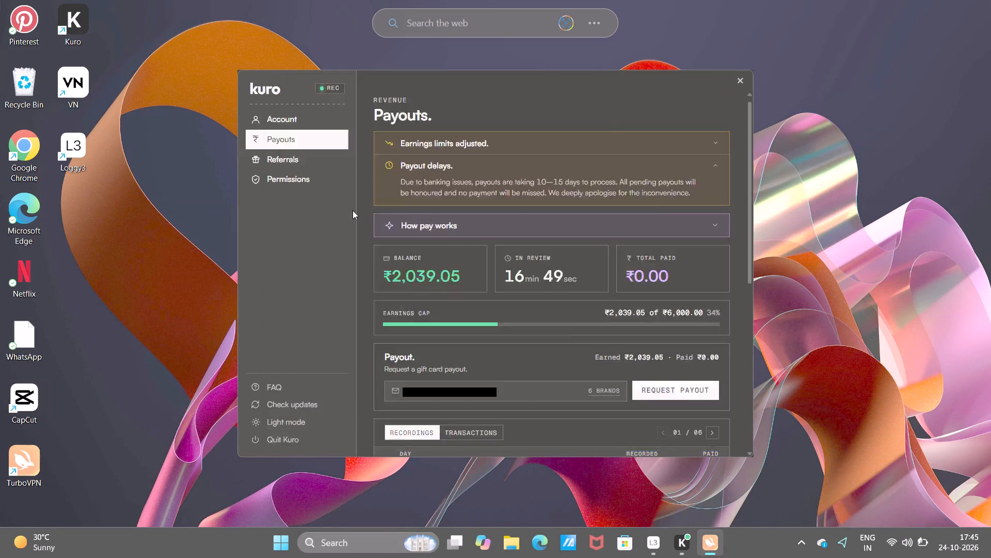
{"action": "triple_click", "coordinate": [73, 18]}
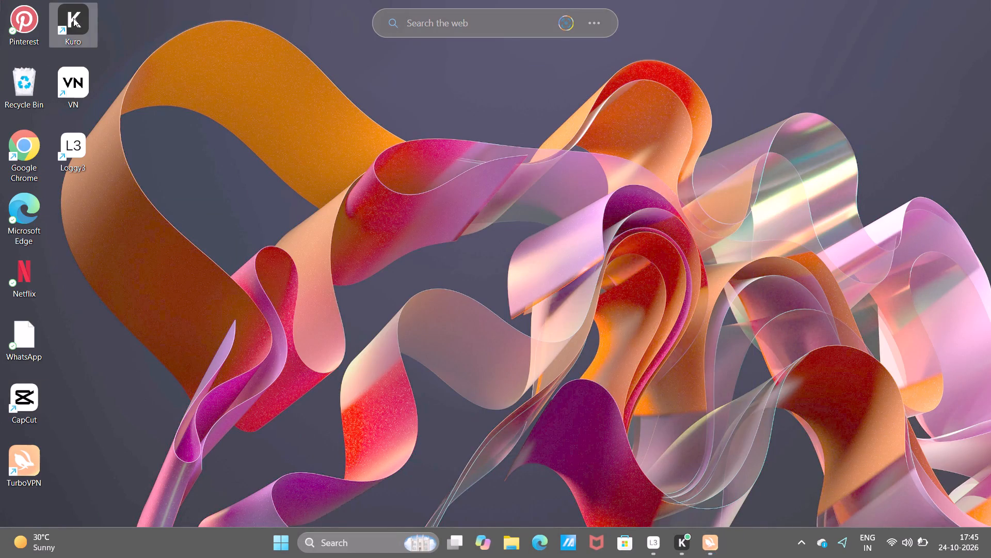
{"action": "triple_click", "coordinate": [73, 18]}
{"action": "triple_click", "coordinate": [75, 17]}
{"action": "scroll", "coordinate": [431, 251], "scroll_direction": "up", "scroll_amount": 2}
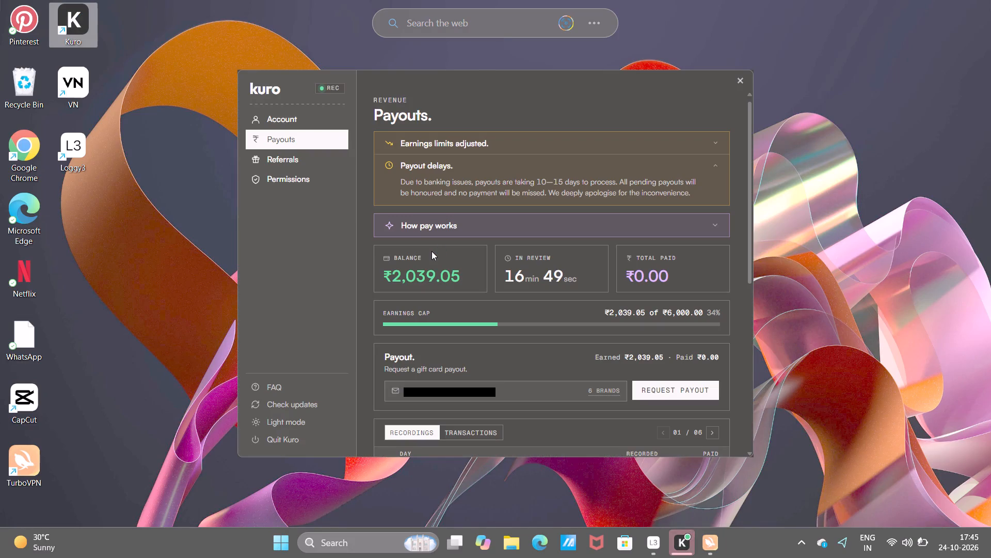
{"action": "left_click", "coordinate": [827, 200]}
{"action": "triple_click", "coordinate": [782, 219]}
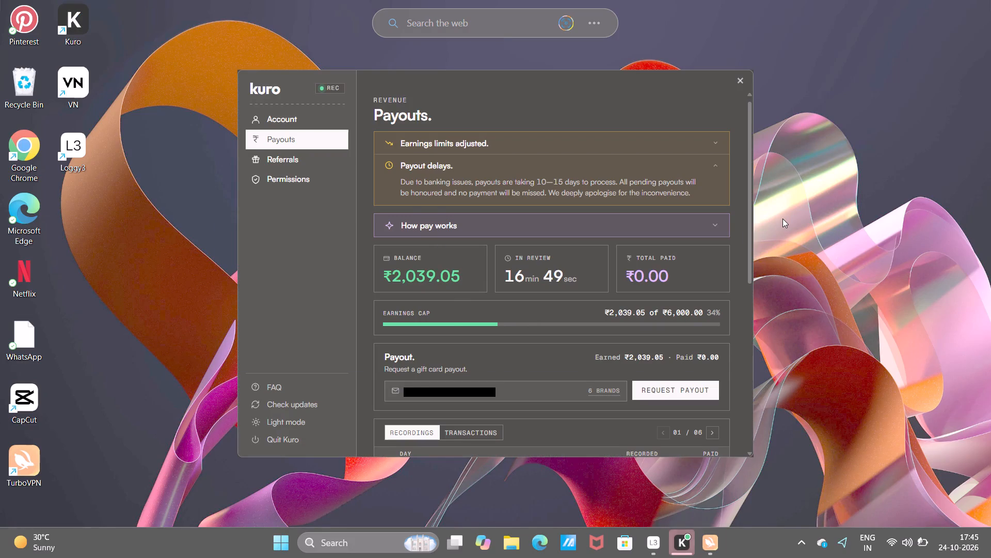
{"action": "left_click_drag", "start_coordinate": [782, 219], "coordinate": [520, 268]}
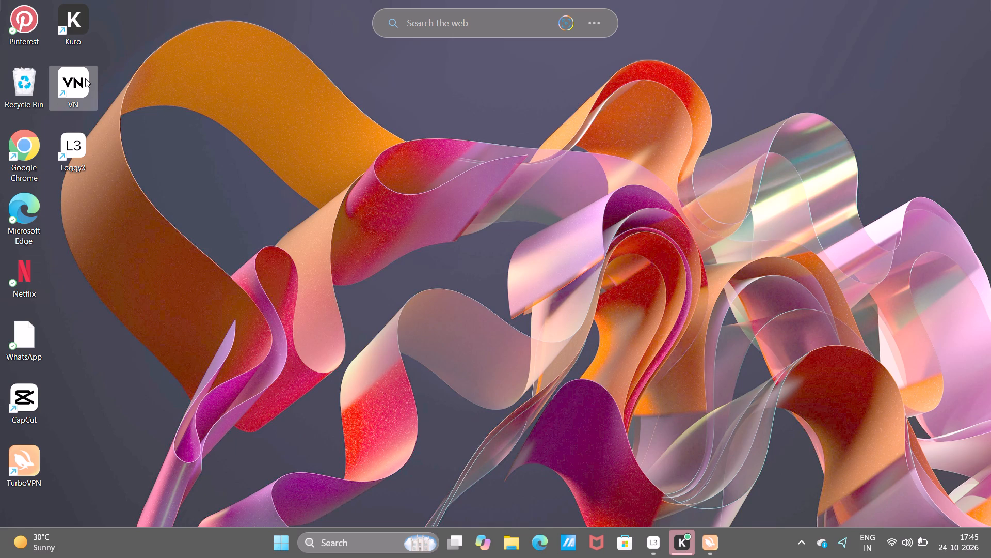
Launch the VN video editor from the desktop.
{"action": "triple_click", "coordinate": [77, 81]}
{"action": "triple_click", "coordinate": [77, 81]}
{"action": "triple_click", "coordinate": [77, 81]}
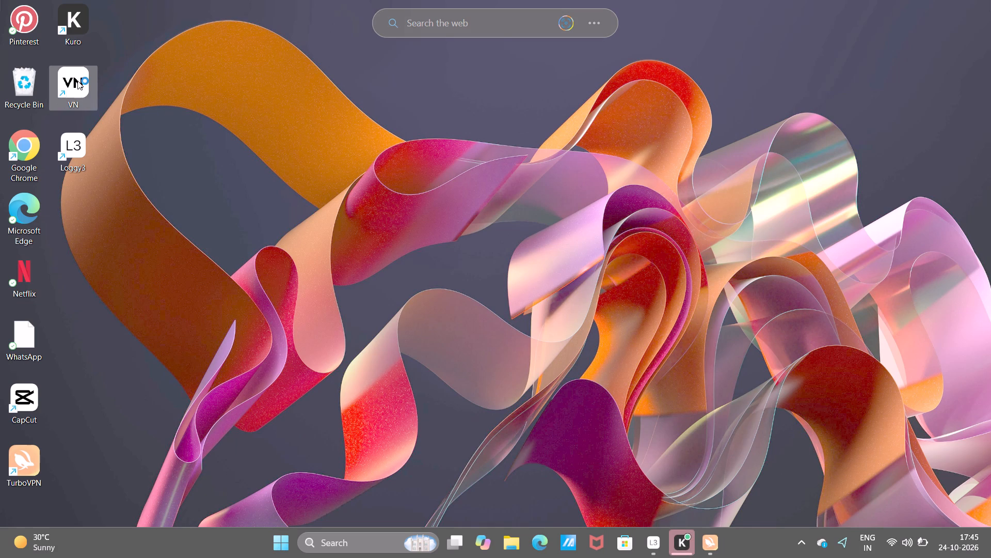
{"action": "left_click", "coordinate": [77, 81]}
{"action": "left_click_drag", "start_coordinate": [77, 81], "coordinate": [72, 83]}
{"action": "triple_click", "coordinate": [72, 83]}
{"action": "triple_click", "coordinate": [72, 83]}
{"action": "left_click", "coordinate": [29, 458]}
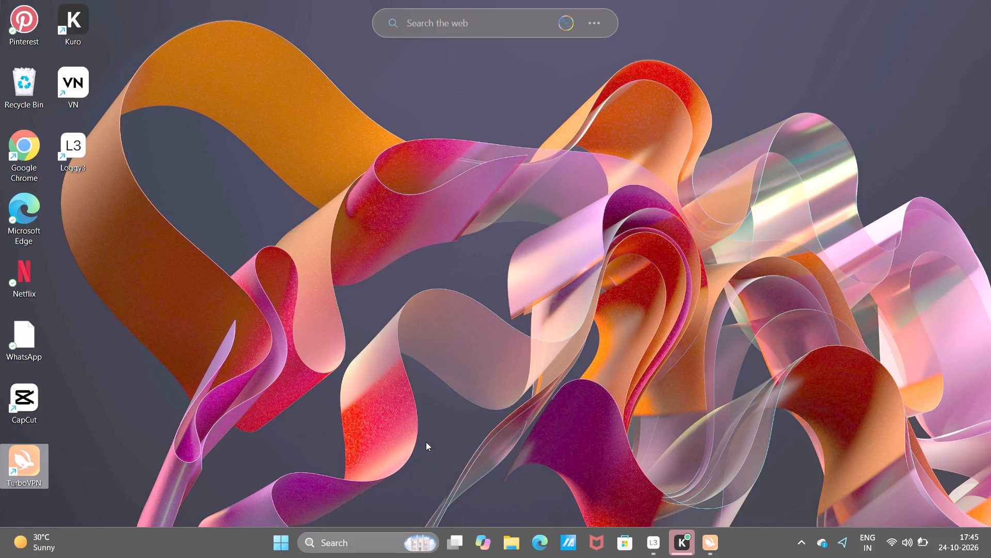
{"action": "left_click", "coordinate": [701, 546]}
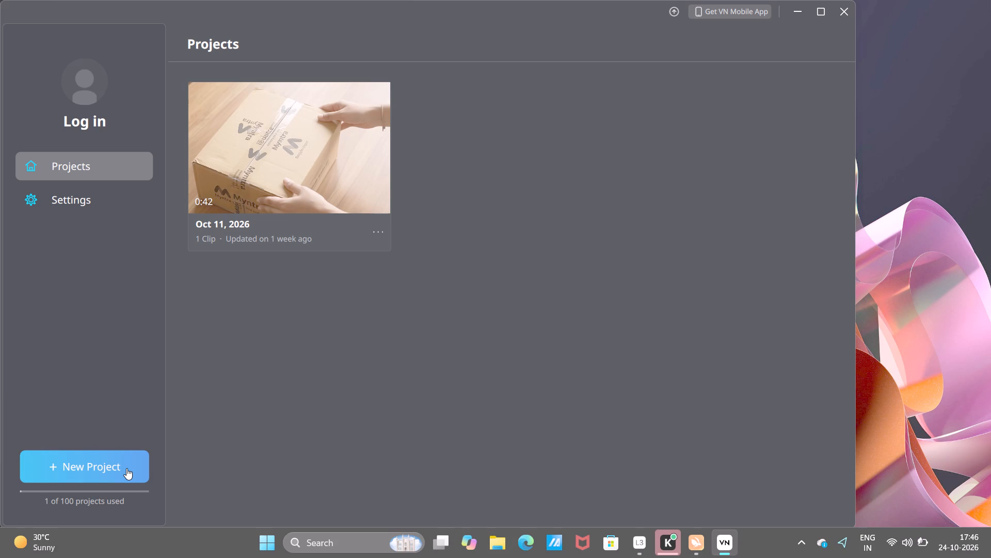
Create a new project in VN.
{"action": "left_click", "coordinate": [126, 468]}
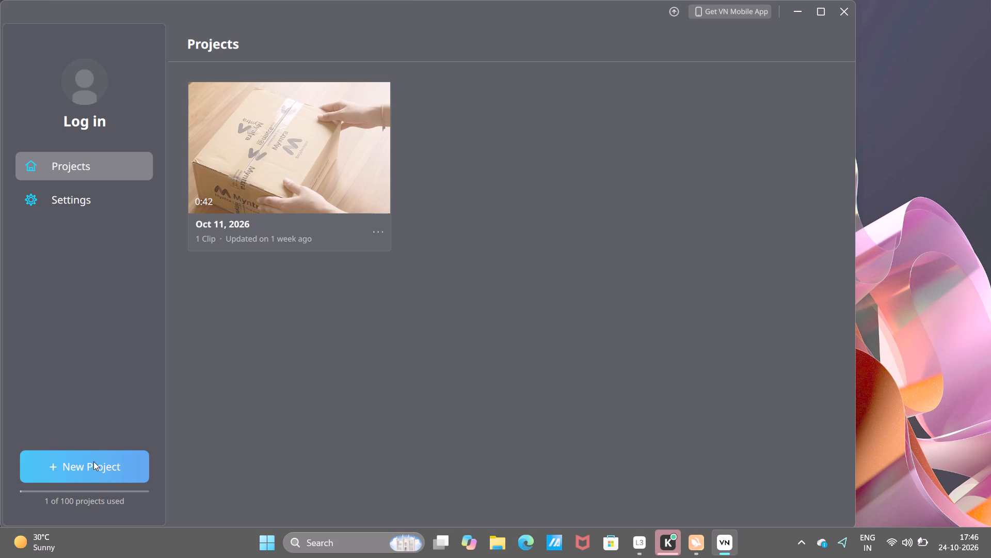
{"action": "left_click", "coordinate": [93, 461]}
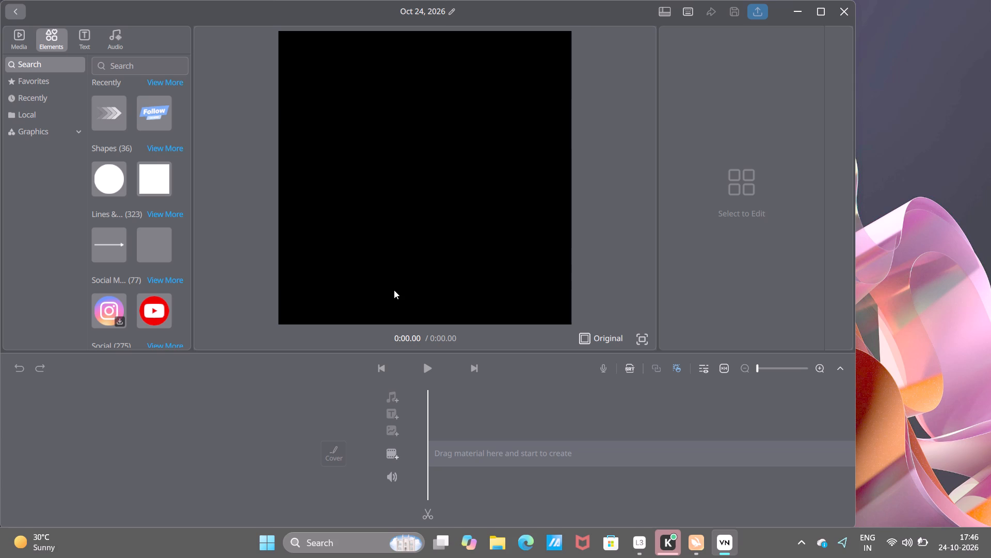
Import the Man_modeling_black_Henley_shirt video from the Downloads folder into the project's media library.
{"action": "left_click", "coordinate": [20, 35]}
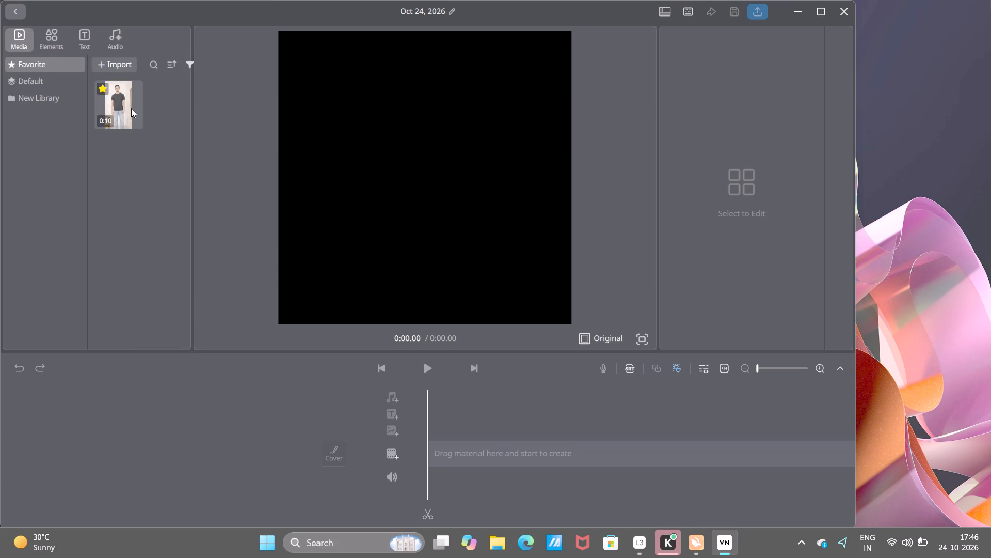
{"action": "left_click", "coordinate": [125, 68]}
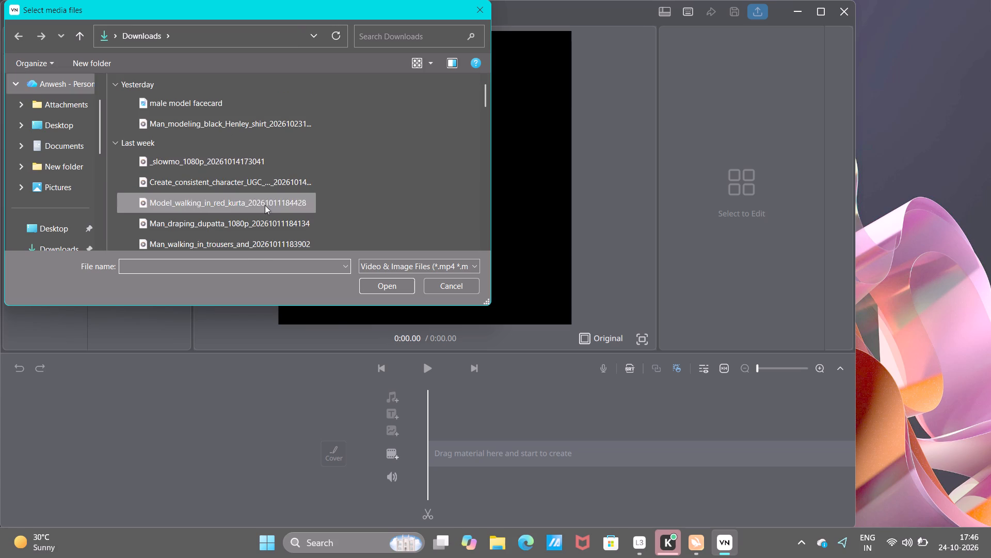
{"action": "left_click", "coordinate": [234, 125]}
{"action": "left_click", "coordinate": [393, 283]}
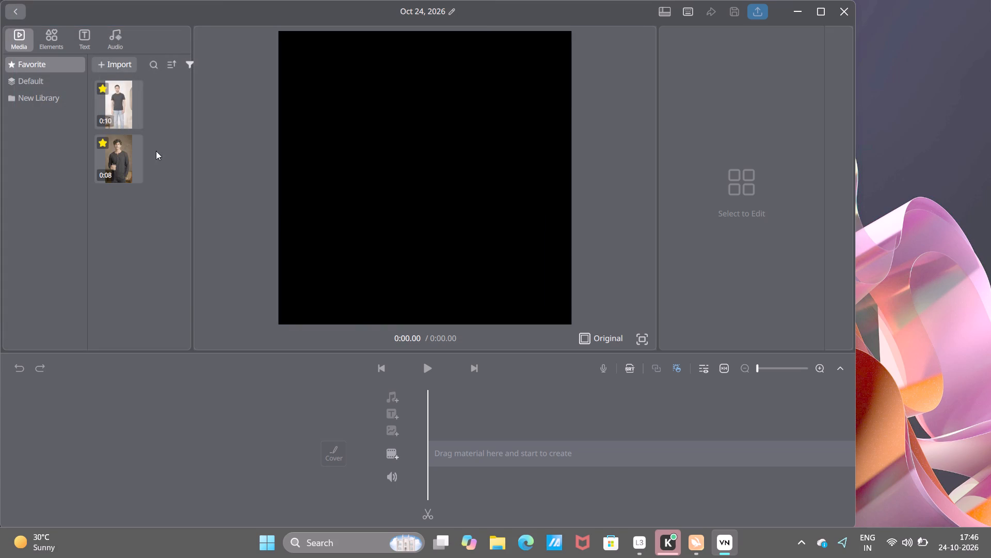
Preview the imported black Henley shirt clip in the full-window player and return to the editor.
{"action": "left_click", "coordinate": [123, 153]}
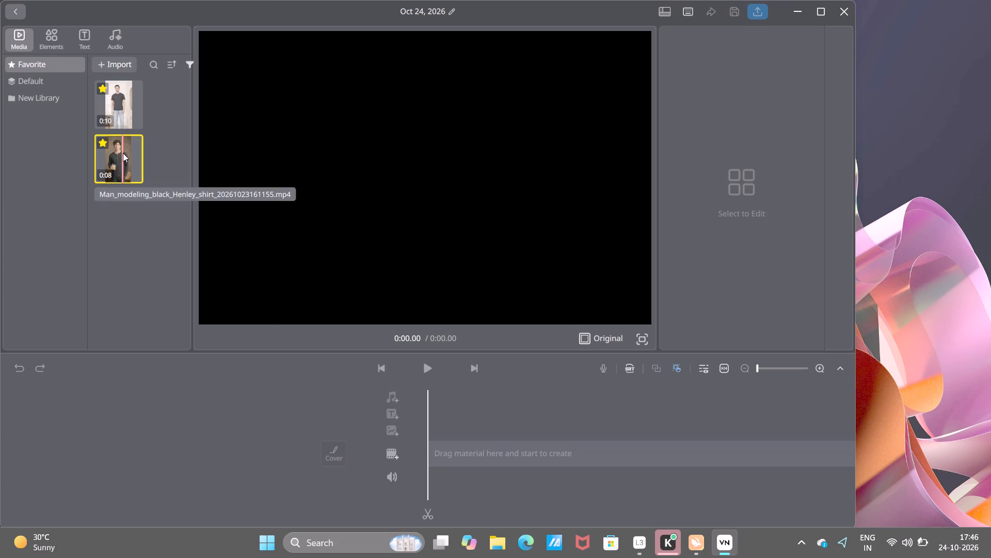
{"action": "left_click", "coordinate": [123, 153]}
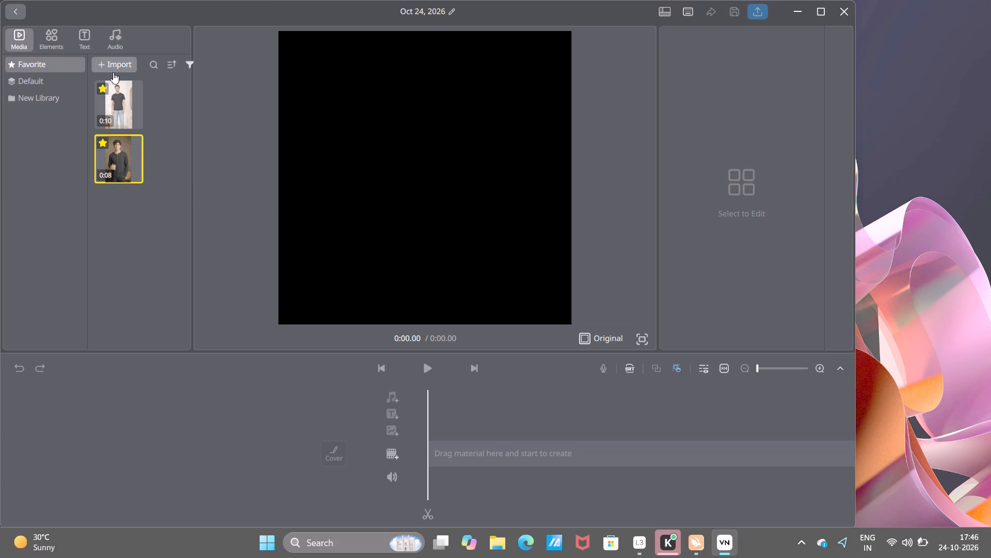
{"action": "double_click", "coordinate": [126, 167]}
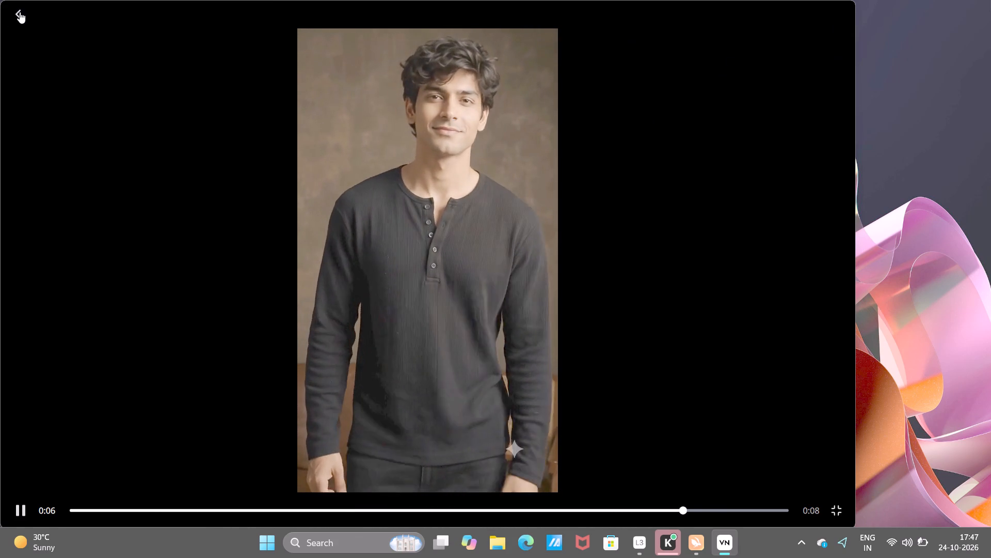
{"action": "left_click", "coordinate": [20, 13]}
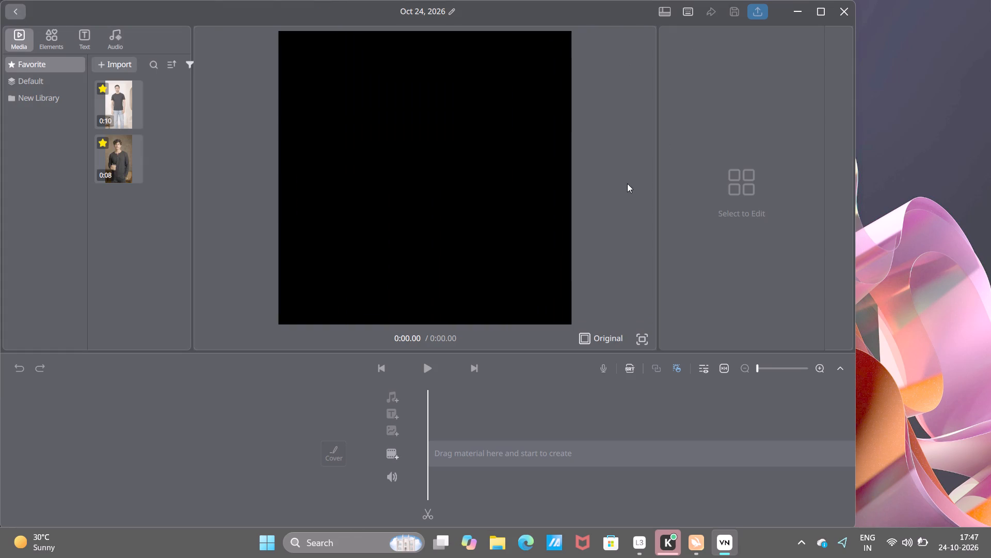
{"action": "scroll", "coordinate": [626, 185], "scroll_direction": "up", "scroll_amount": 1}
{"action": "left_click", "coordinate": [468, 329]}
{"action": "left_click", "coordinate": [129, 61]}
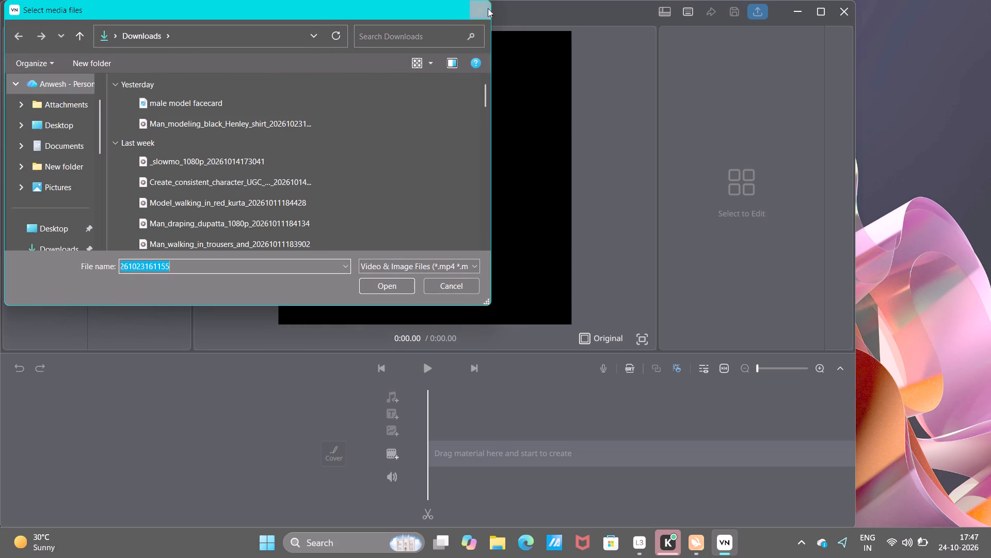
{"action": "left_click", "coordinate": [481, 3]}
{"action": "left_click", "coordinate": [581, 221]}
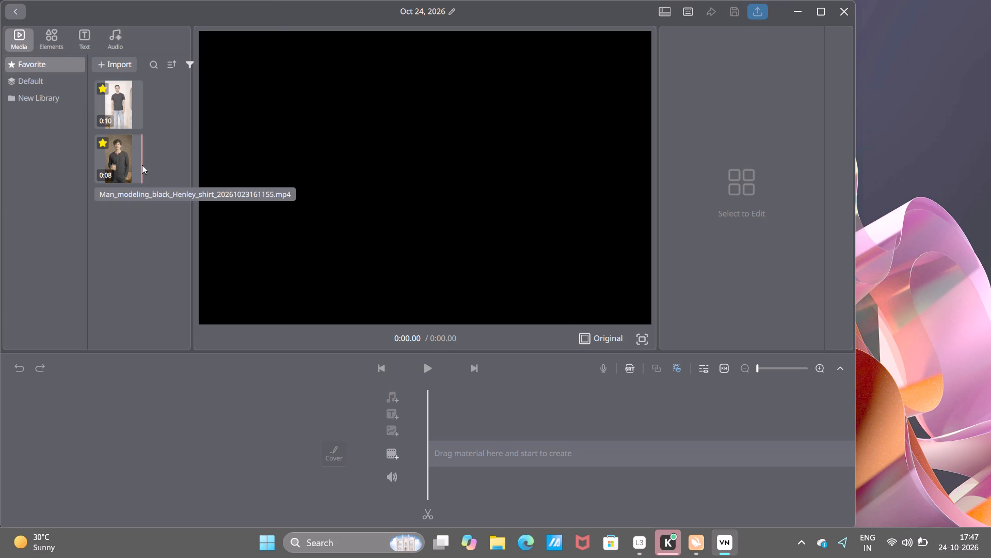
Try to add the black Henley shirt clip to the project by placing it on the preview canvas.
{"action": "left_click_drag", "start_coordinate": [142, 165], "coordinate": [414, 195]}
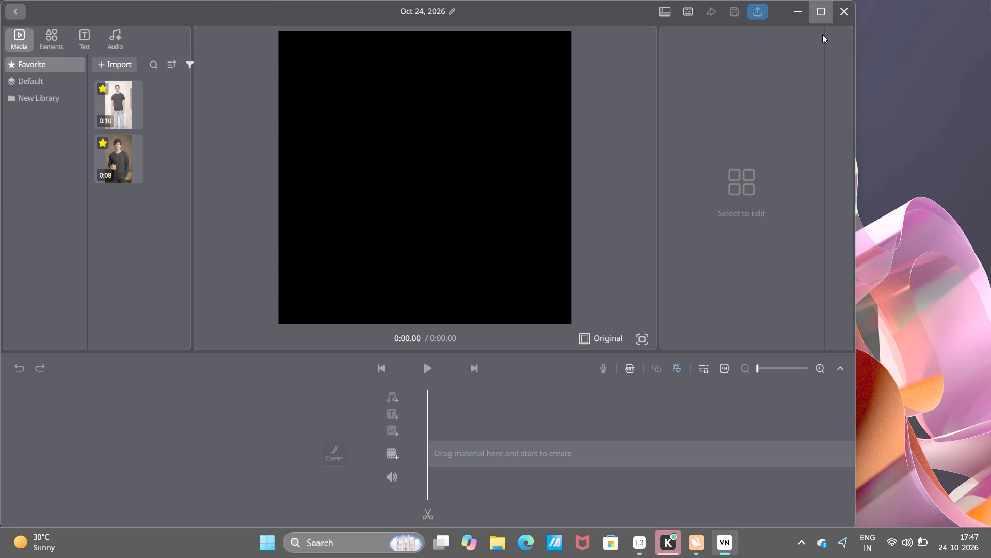
Maximize the VN editor window.
{"action": "left_click", "coordinate": [822, 11]}
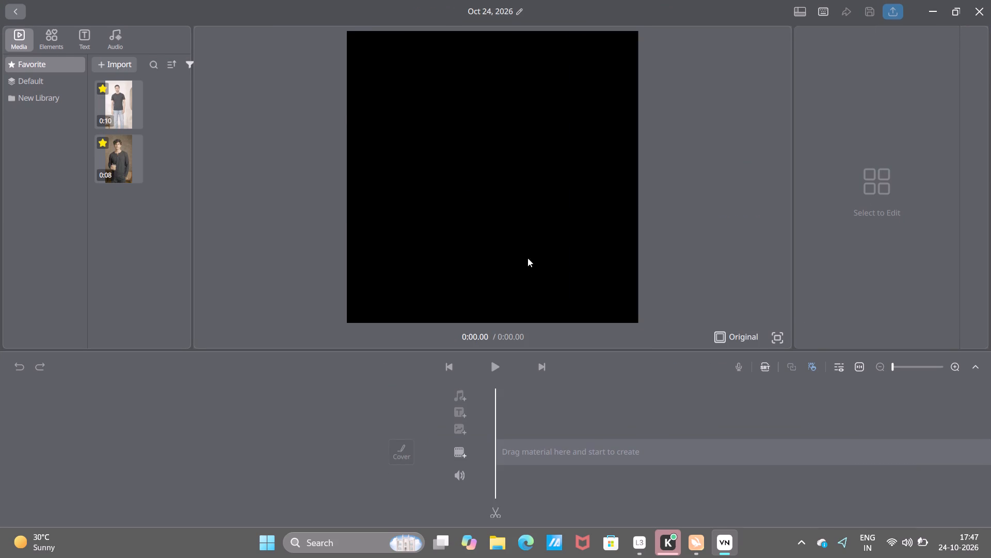
{"action": "scroll", "coordinate": [382, 227], "scroll_direction": "up", "scroll_amount": 1}
Select the black Henley shirt clip, check its available options, and play its full-window preview before returning to the editor.
{"action": "left_click", "coordinate": [128, 146]}
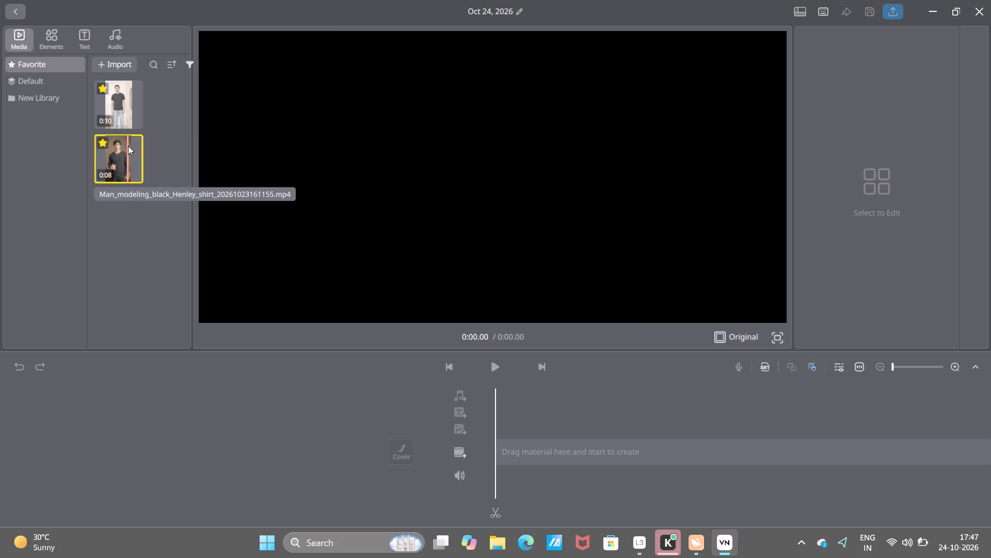
{"action": "left_click", "coordinate": [497, 366]}
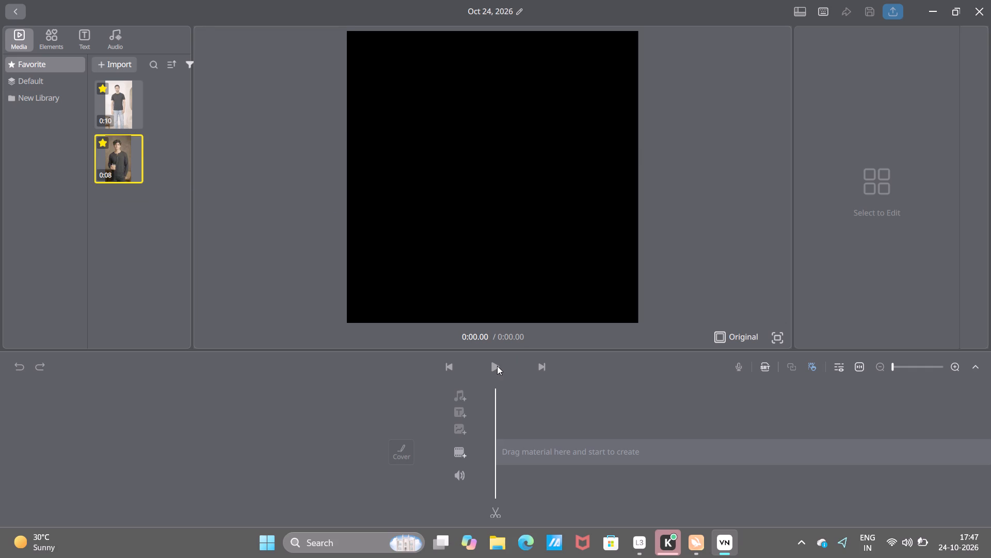
{"action": "right_click", "coordinate": [129, 173]}
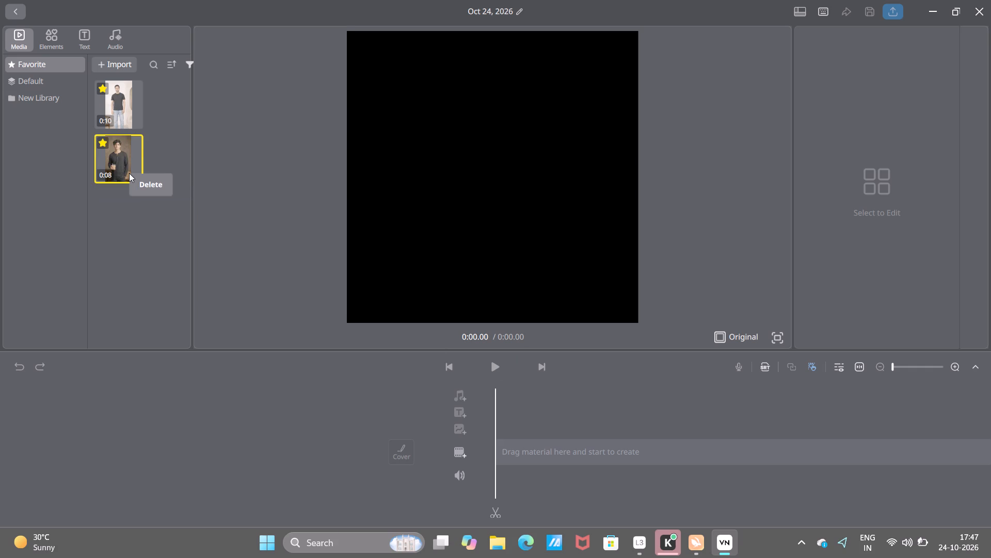
{"action": "right_click", "coordinate": [129, 173]}
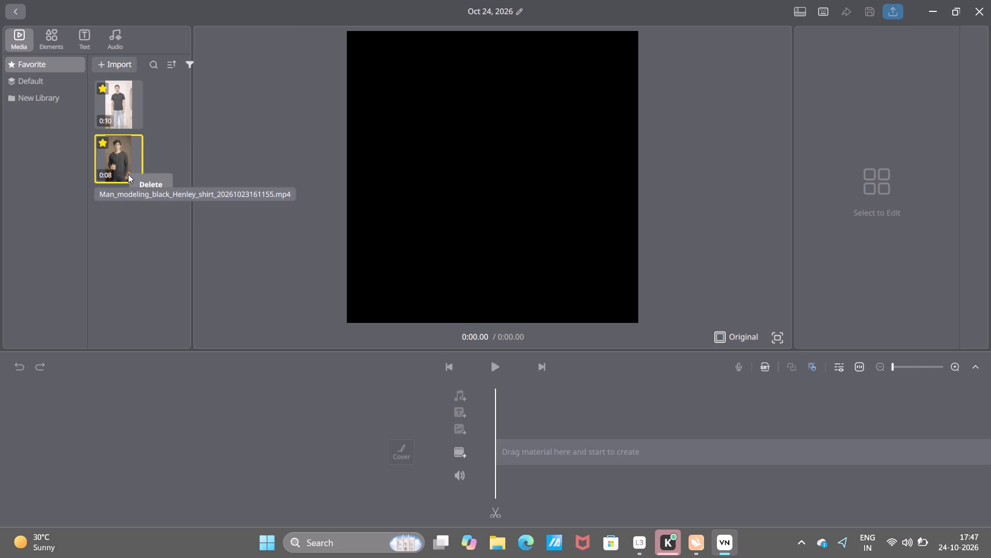
{"action": "triple_click", "coordinate": [128, 174]}
{"action": "triple_click", "coordinate": [128, 174]}
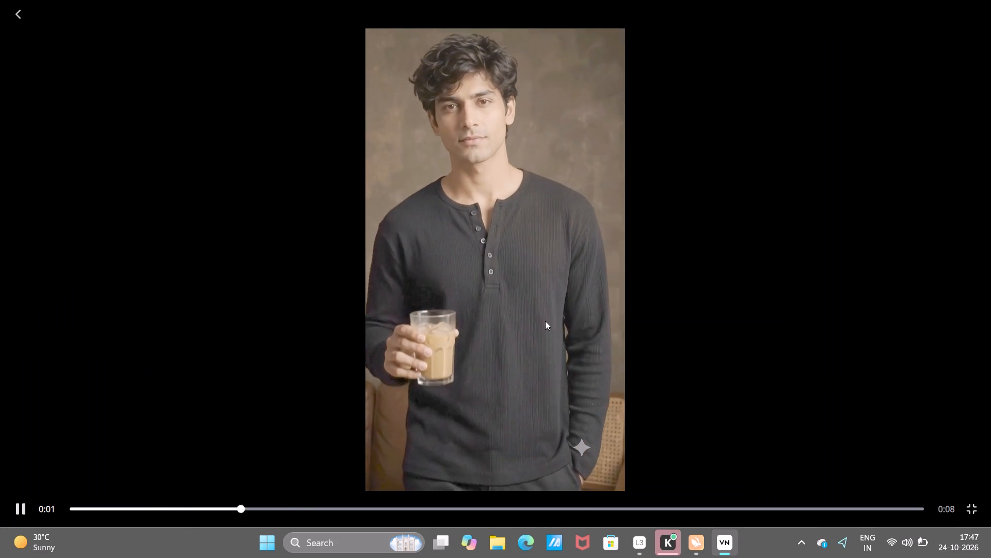
{"action": "triple_click", "coordinate": [545, 321]}
{"action": "left_click", "coordinate": [22, 9]}
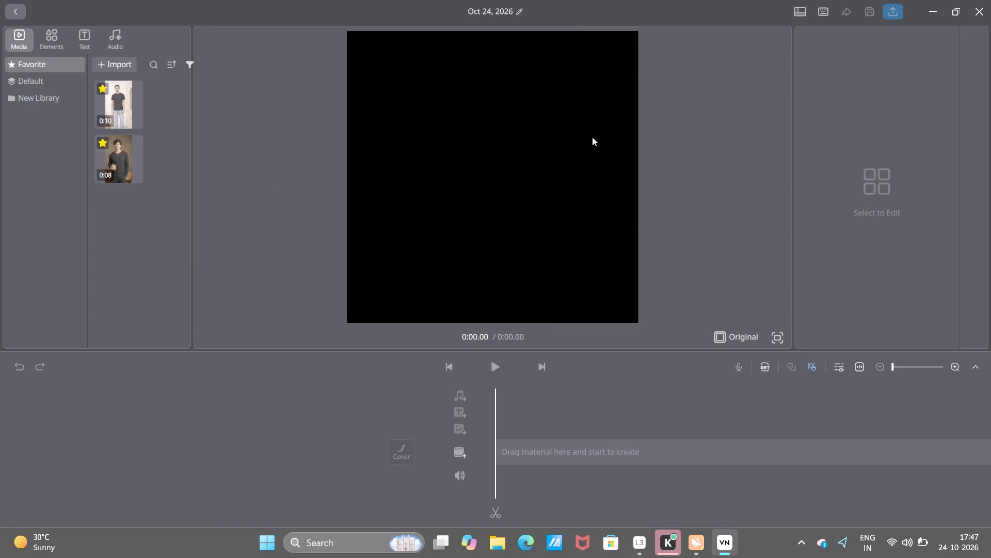
Set the project canvas aspect ratio to 9:16.
{"action": "triple_click", "coordinate": [490, 147]}
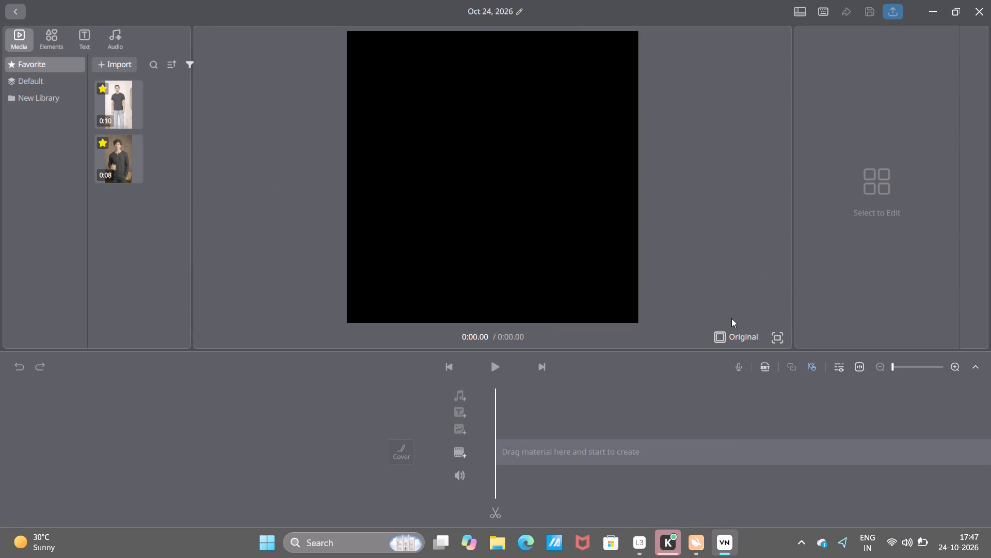
{"action": "left_click", "coordinate": [734, 330]}
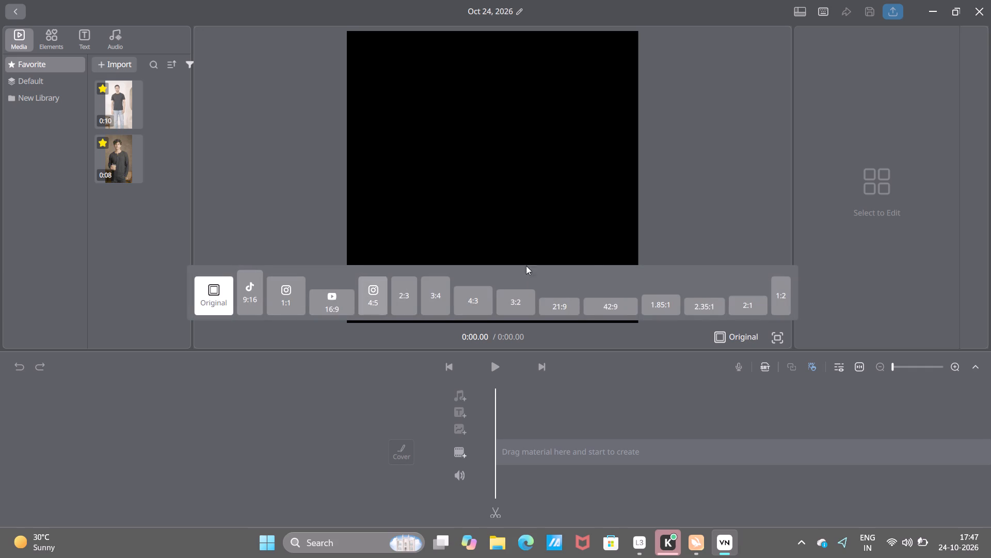
{"action": "scroll", "coordinate": [740, 297], "scroll_direction": "left", "scroll_amount": 2}
{"action": "left_click", "coordinate": [249, 288]}
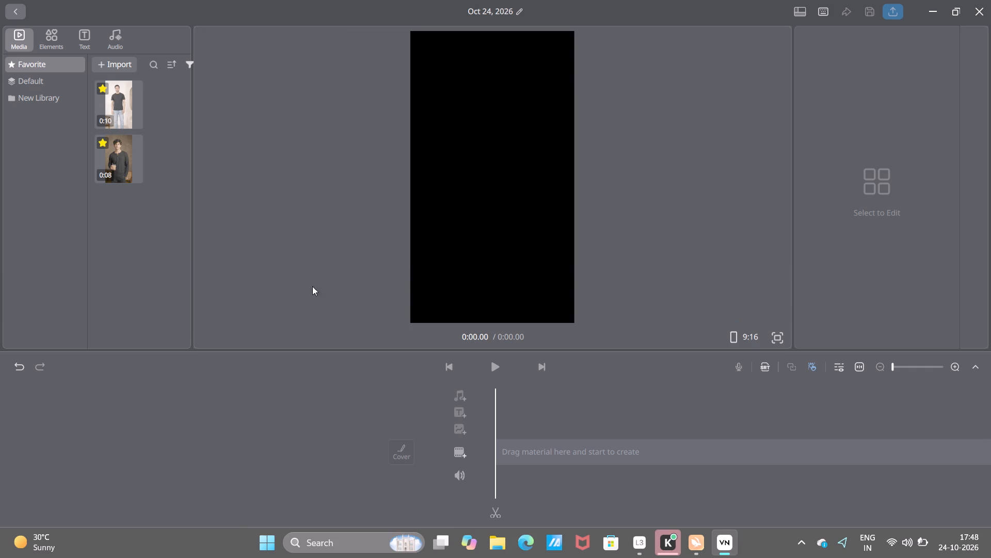
{"action": "left_click", "coordinate": [538, 236]}
View the empty 9:16 canvas in the full-window preview and return to the editor.
{"action": "left_click", "coordinate": [776, 334]}
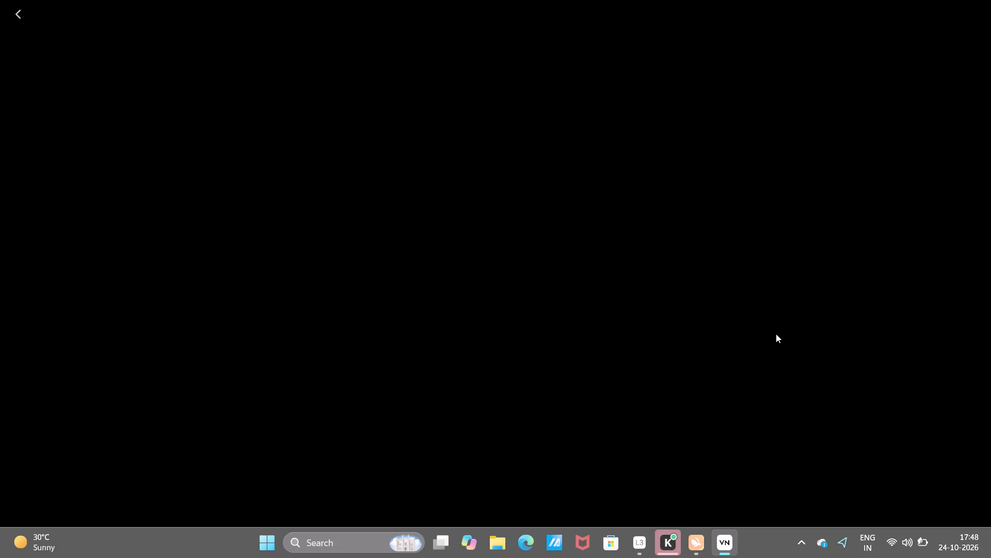
{"action": "left_click", "coordinate": [21, 11]}
{"action": "scroll", "coordinate": [252, 223], "scroll_direction": "down", "scroll_amount": 1}
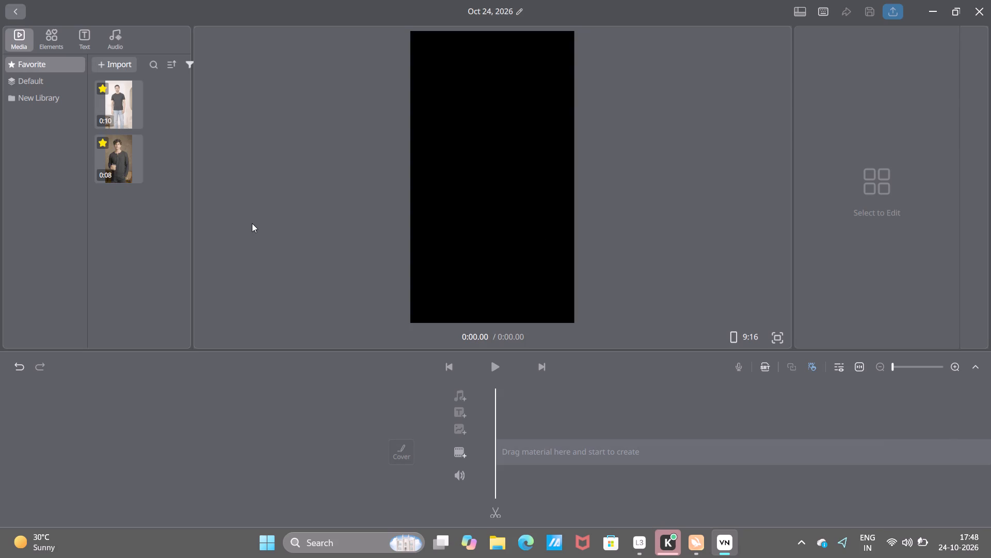
{"action": "left_click", "coordinate": [462, 447]}
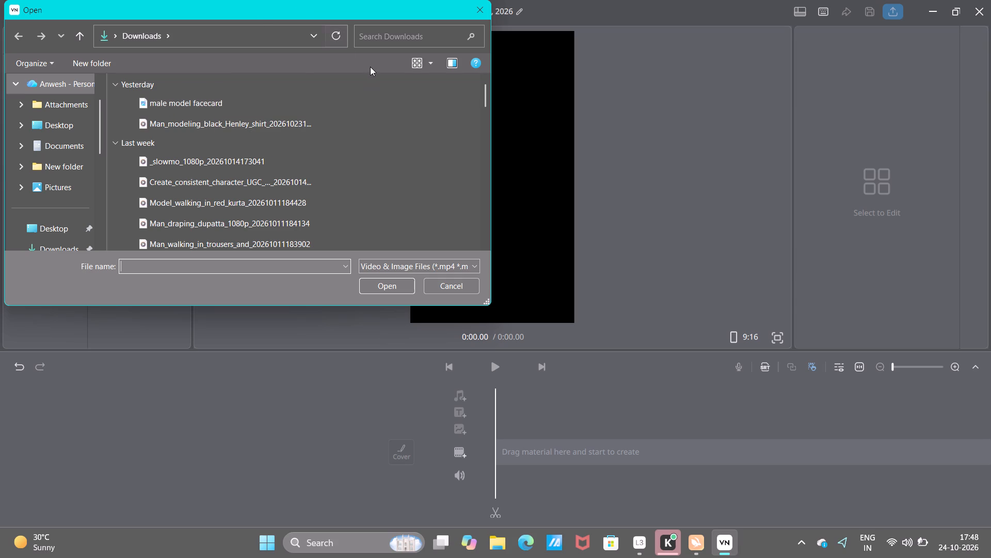
{"action": "left_click", "coordinate": [246, 127]}
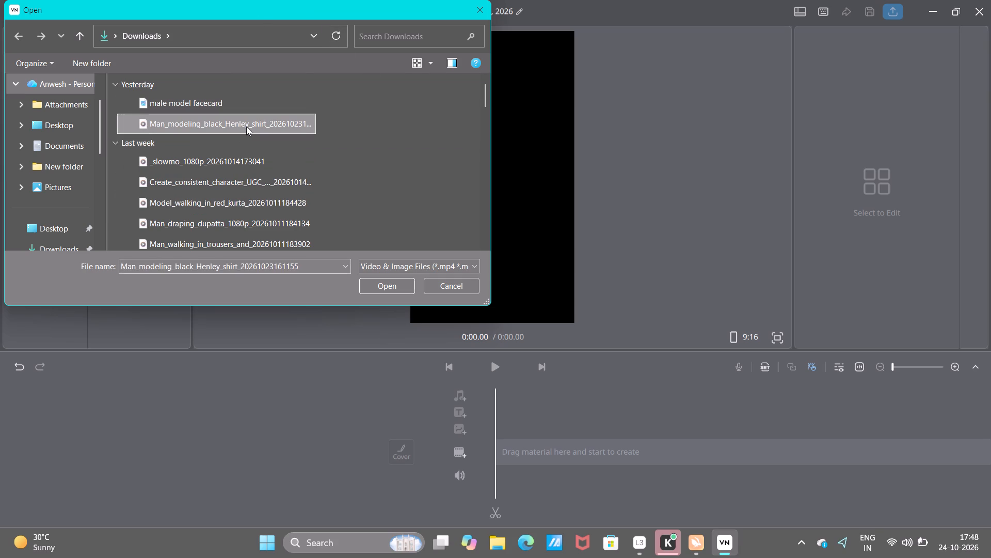
{"action": "left_click", "coordinate": [379, 287]}
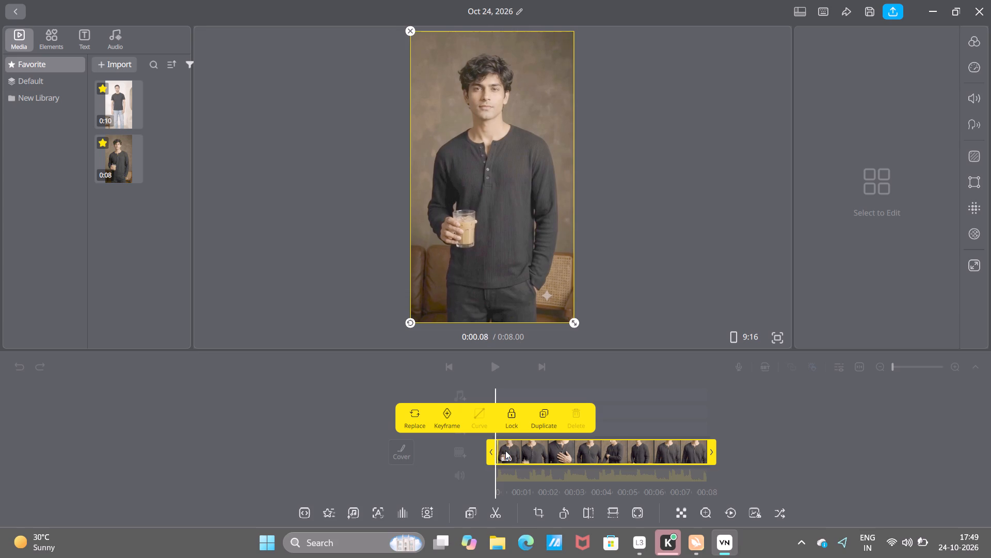
{"action": "left_click", "coordinate": [650, 385]}
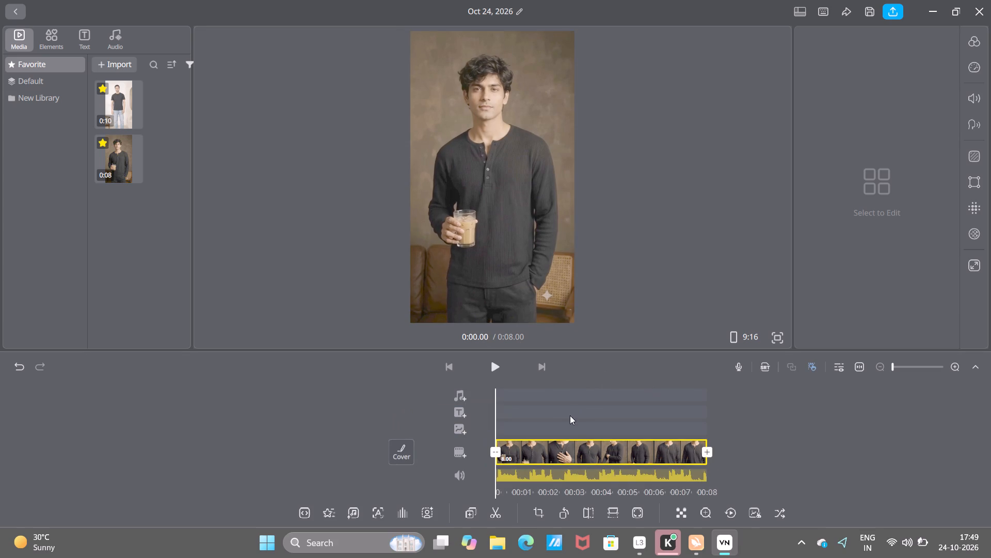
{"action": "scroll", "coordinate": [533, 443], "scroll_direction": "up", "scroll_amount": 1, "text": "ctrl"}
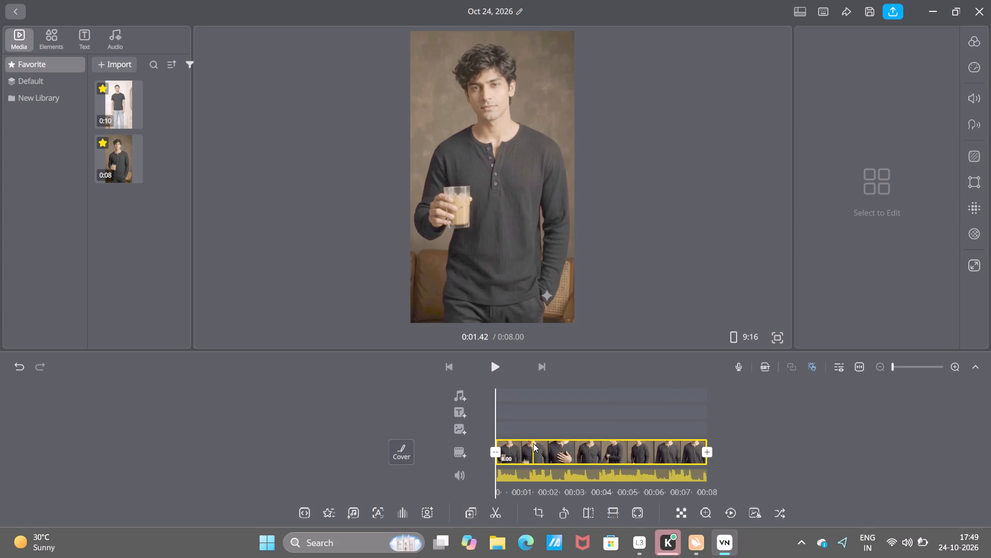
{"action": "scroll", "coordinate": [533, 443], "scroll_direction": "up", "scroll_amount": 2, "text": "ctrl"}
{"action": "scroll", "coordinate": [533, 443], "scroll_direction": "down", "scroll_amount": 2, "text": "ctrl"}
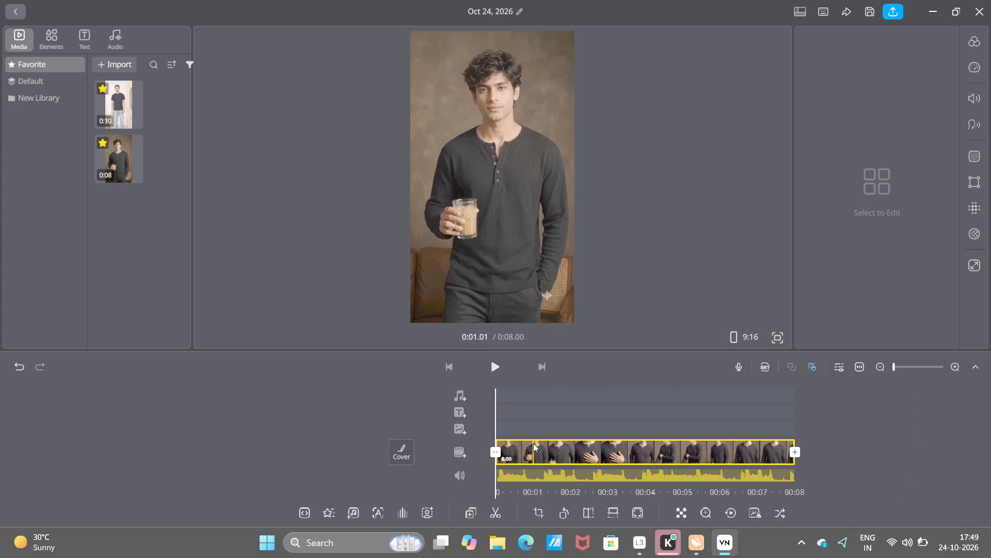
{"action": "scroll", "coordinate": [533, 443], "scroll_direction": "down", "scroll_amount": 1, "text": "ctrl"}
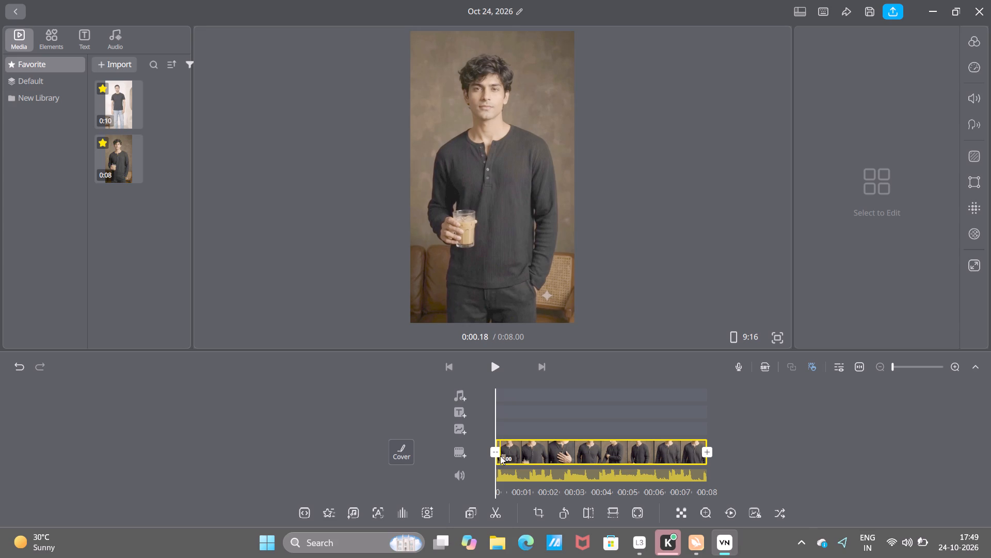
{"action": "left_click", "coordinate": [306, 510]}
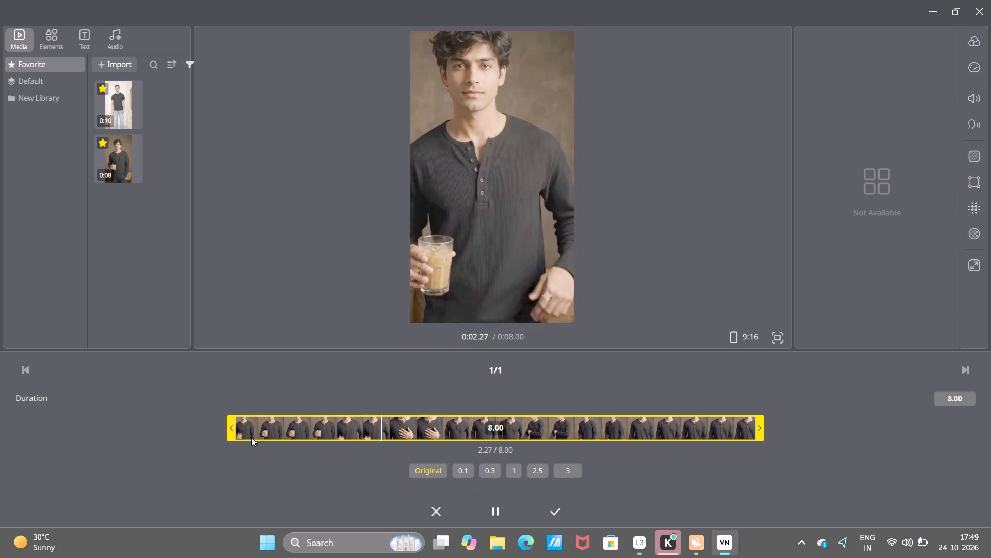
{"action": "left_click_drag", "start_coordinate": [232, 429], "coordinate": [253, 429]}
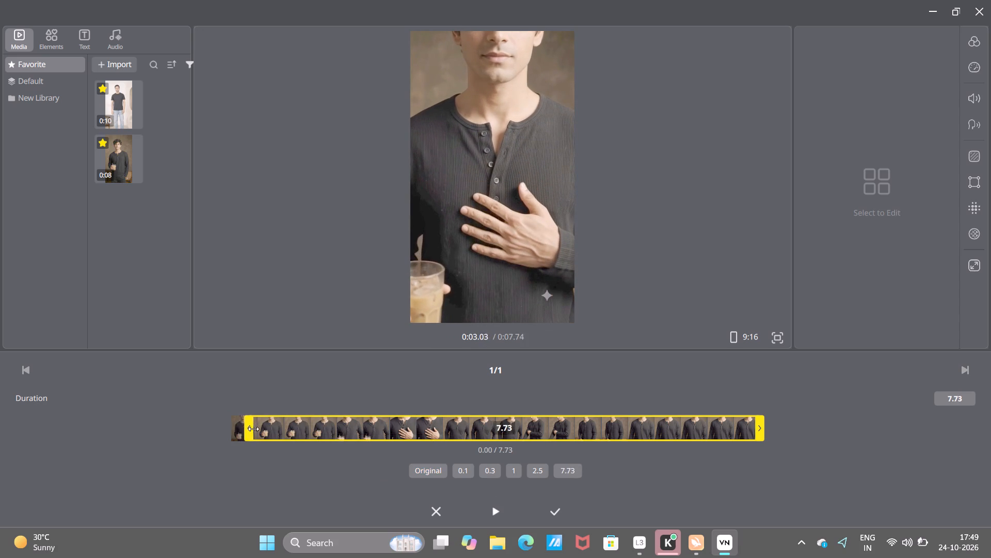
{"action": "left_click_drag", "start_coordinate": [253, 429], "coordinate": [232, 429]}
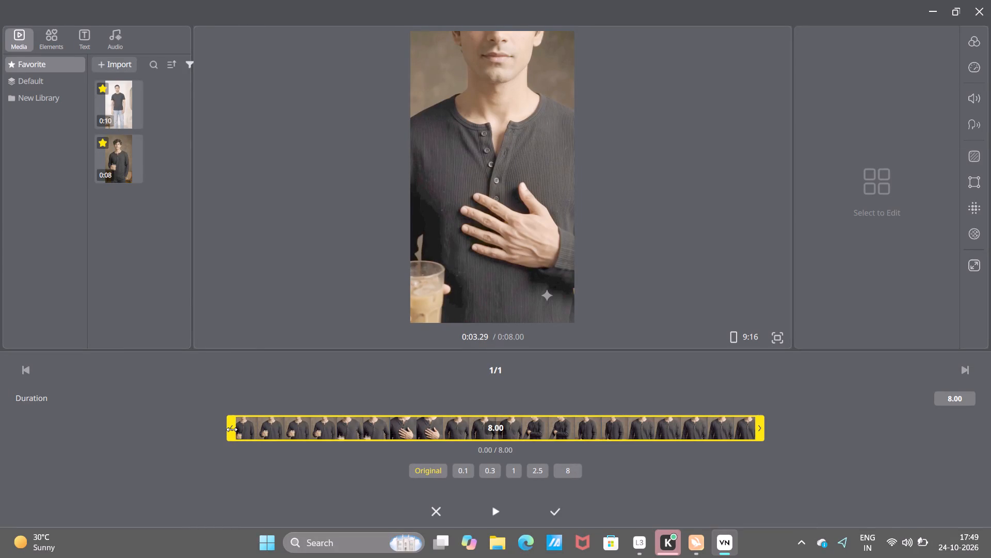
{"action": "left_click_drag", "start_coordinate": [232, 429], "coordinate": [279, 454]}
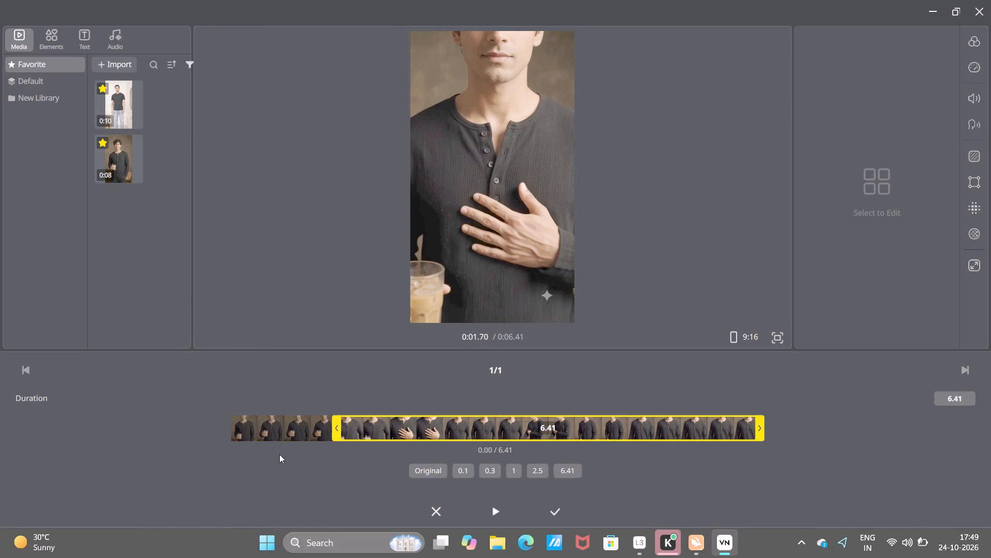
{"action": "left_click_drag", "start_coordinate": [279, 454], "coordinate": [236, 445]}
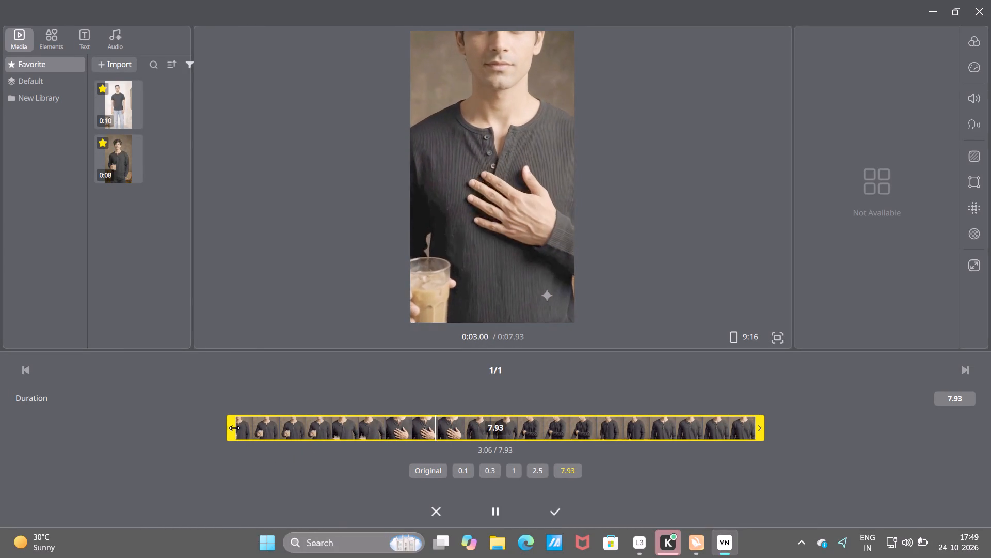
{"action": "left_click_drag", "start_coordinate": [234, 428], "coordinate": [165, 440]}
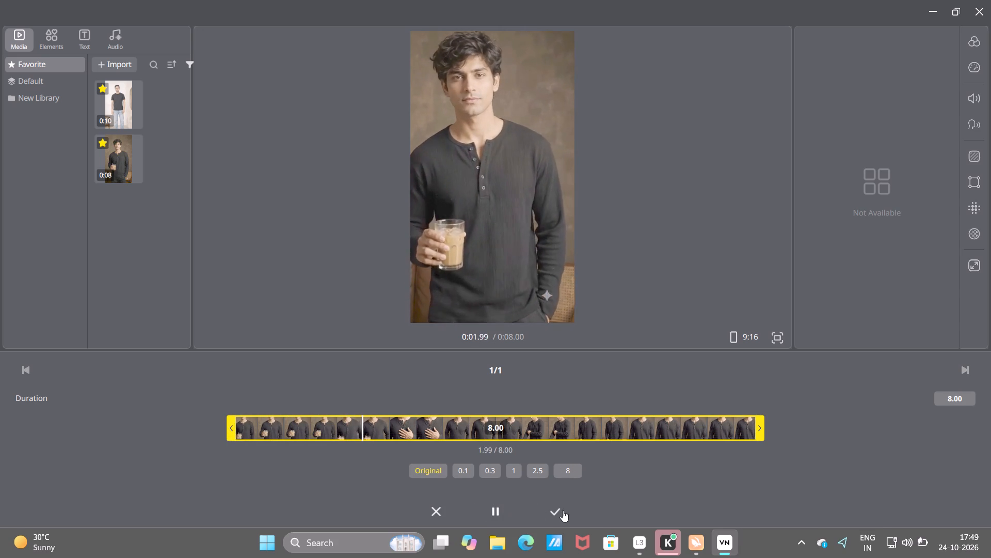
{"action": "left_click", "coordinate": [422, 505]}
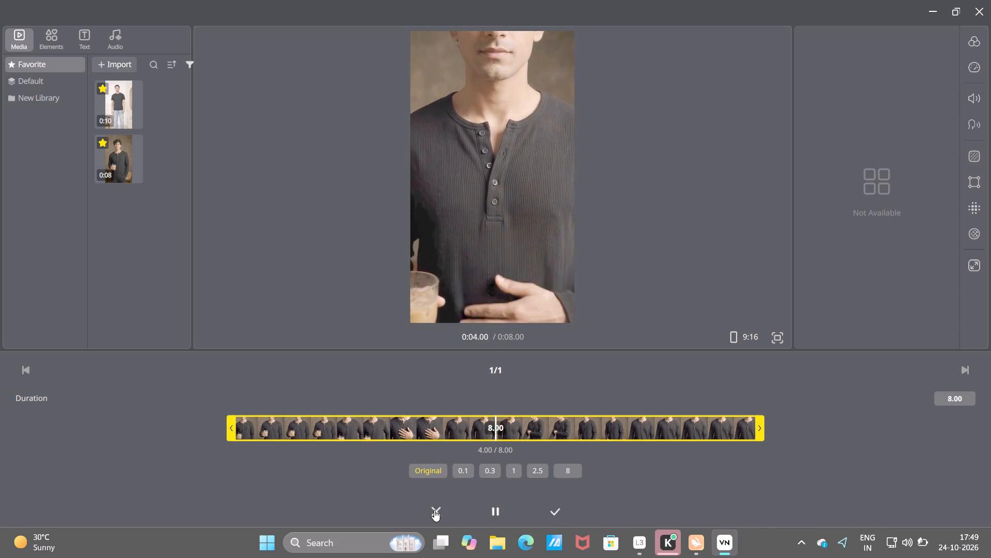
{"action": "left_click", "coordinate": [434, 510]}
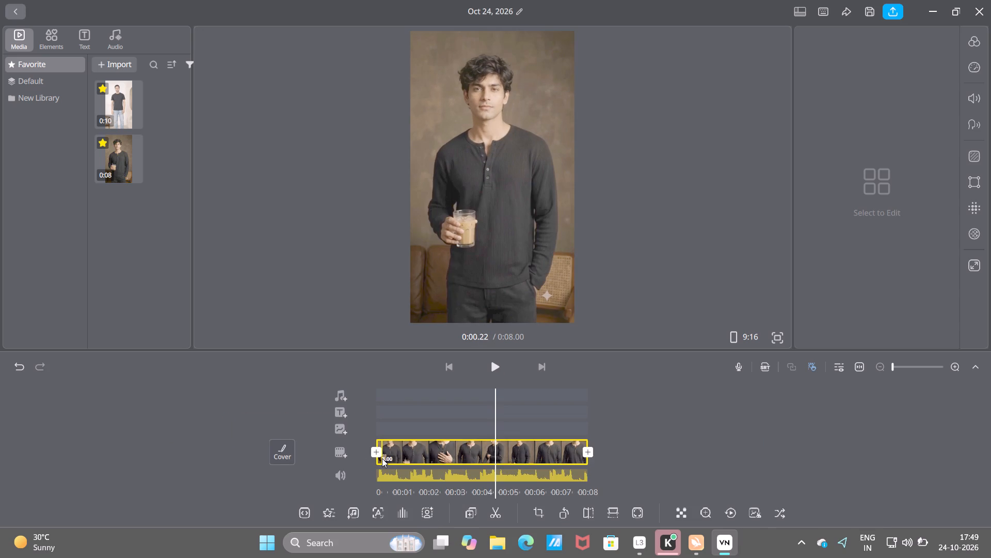
Trim the beginning of the black Henley shirt clip to a duration of 7.21 seconds and play back the trimmed range.
{"action": "left_click_drag", "start_coordinate": [382, 458], "coordinate": [334, 457]}
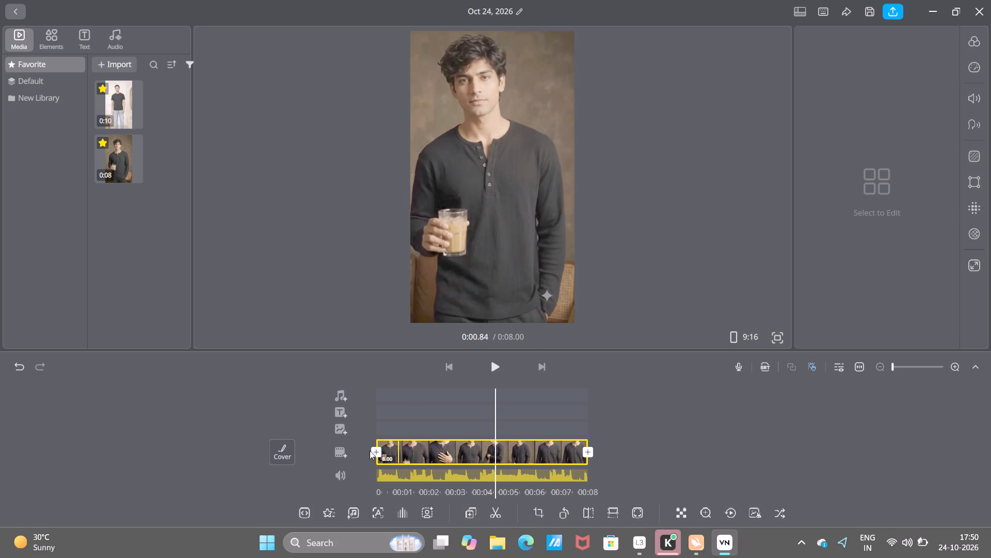
{"action": "left_click", "coordinate": [308, 510]}
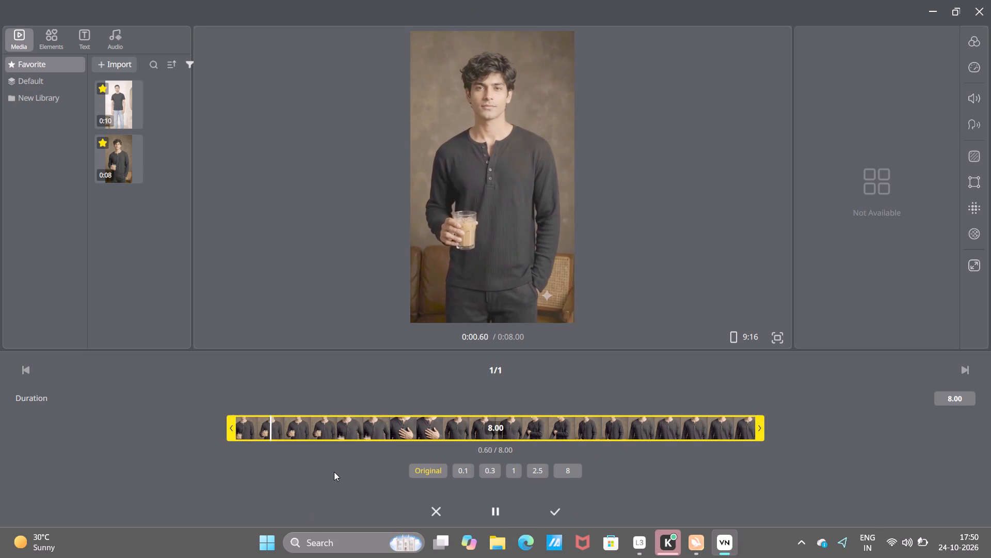
{"action": "left_click", "coordinate": [343, 432]}
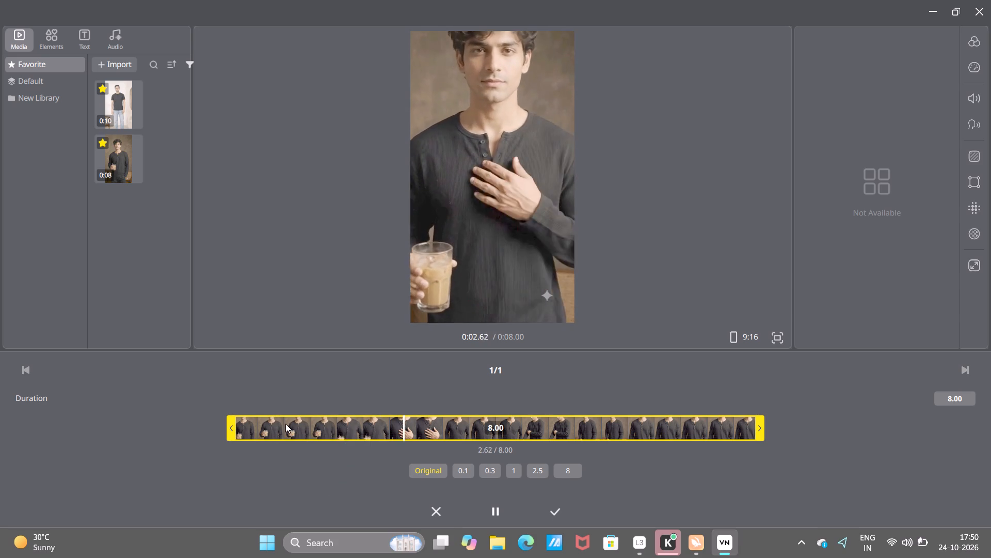
{"action": "left_click_drag", "start_coordinate": [331, 433], "coordinate": [270, 434]}
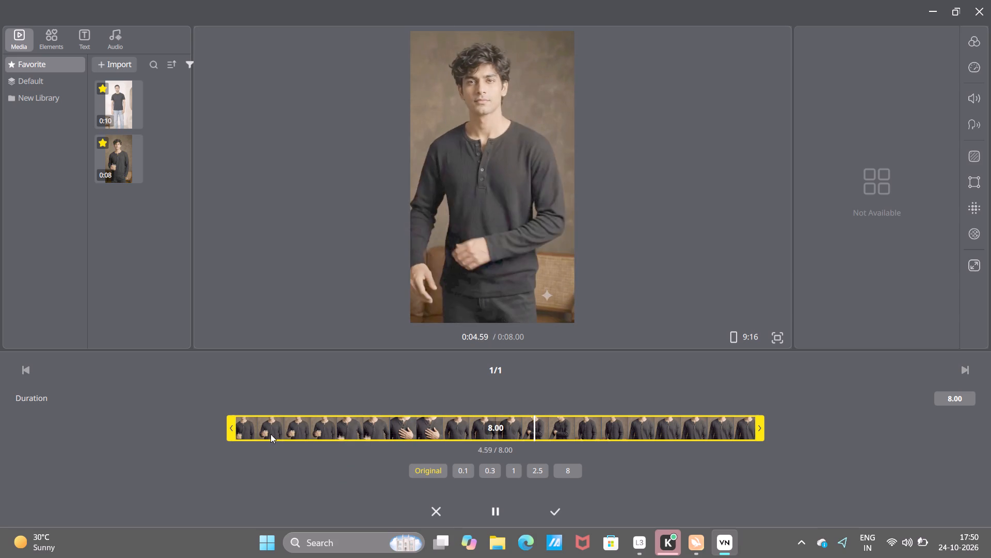
{"action": "left_click_drag", "start_coordinate": [270, 434], "coordinate": [232, 432]}
{"action": "left_click_drag", "start_coordinate": [232, 432], "coordinate": [488, 430]}
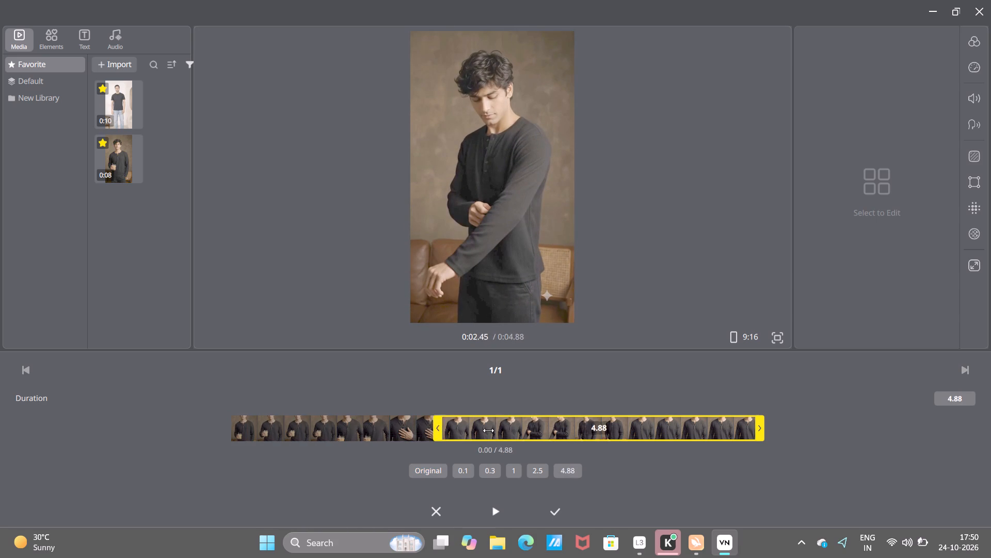
{"action": "left_click_drag", "start_coordinate": [488, 430], "coordinate": [301, 439]}
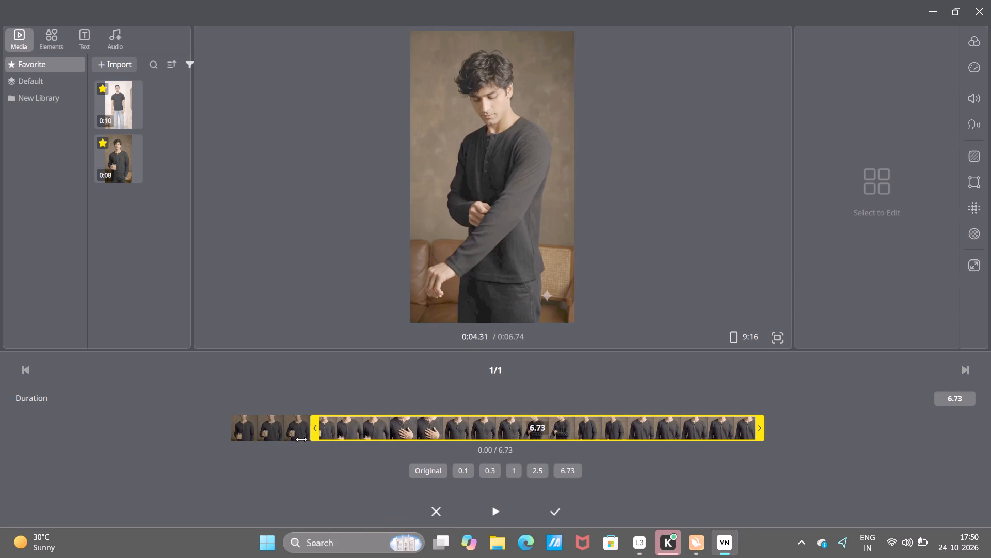
{"action": "left_click_drag", "start_coordinate": [301, 439], "coordinate": [307, 436]}
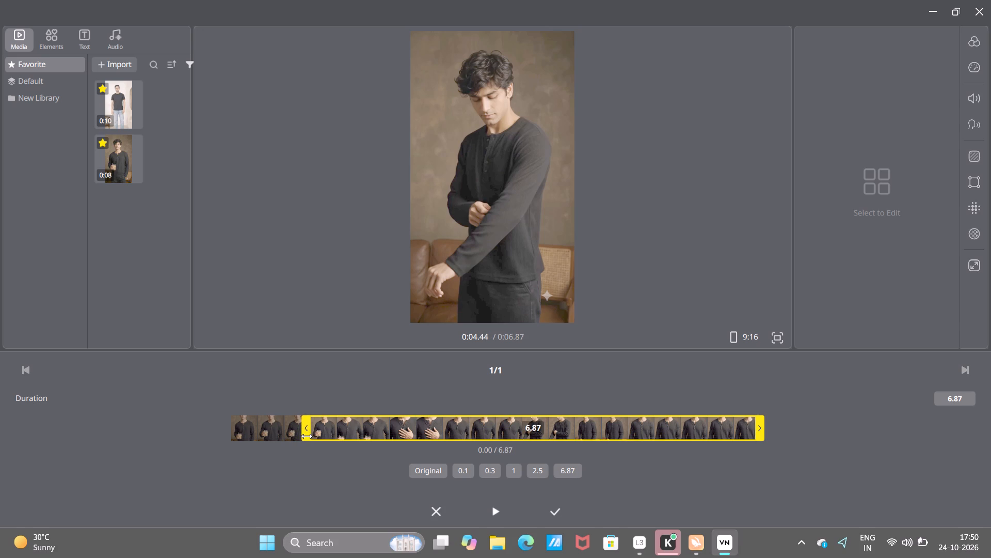
{"action": "left_click_drag", "start_coordinate": [307, 436], "coordinate": [284, 433]}
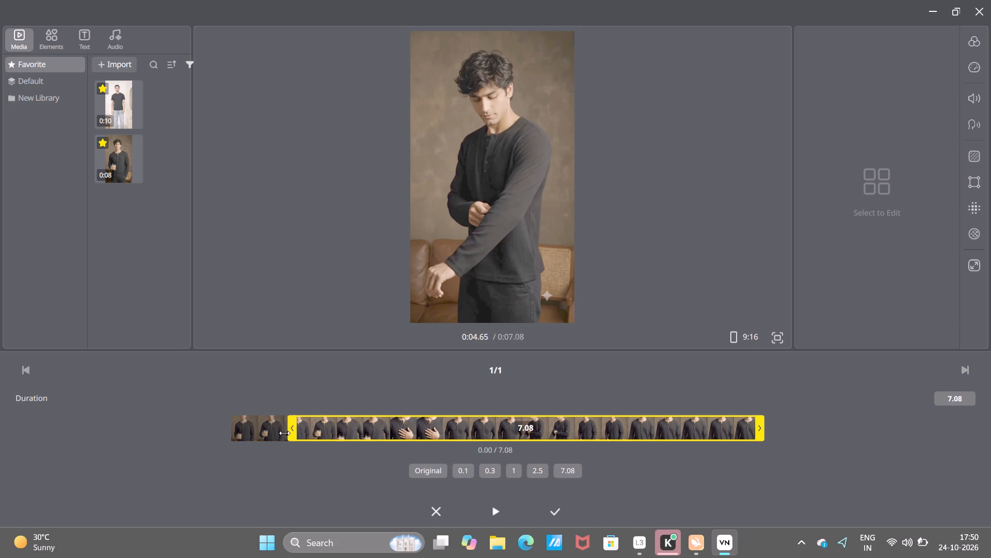
{"action": "left_click_drag", "start_coordinate": [284, 433], "coordinate": [257, 433]}
{"action": "key", "text": "space"}
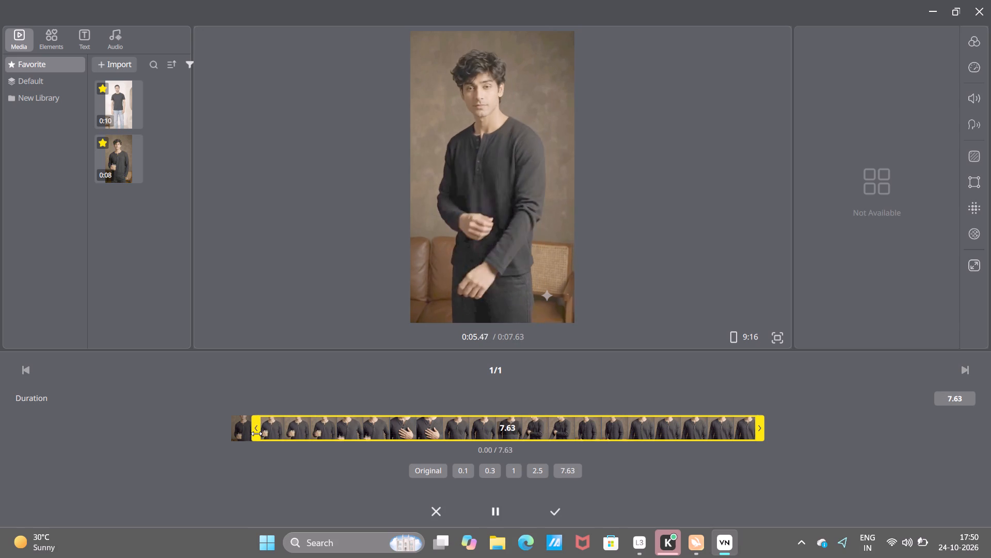
{"action": "left_click_drag", "start_coordinate": [257, 433], "coordinate": [274, 434]}
{"action": "key", "text": "space"}
{"action": "key", "text": "space"}
{"action": "key", "text": "space"}
{"action": "key", "text": "space"}
{"action": "key", "text": "space"}
{"action": "key", "text": "space"}
{"action": "key", "text": "space"}
{"action": "key", "text": "space"}
{"action": "key", "text": "space"}
{"action": "key", "text": "space"}
{"action": "key", "text": "space"}
{"action": "key", "text": "space"}
{"action": "key", "text": "space"}
{"action": "key", "text": "space"}
{"action": "key", "text": "space"}
{"action": "key", "text": "space"}
{"action": "key", "text": "space"}
{"action": "key", "text": "space"}
{"action": "key", "text": "space"}
{"action": "key", "text": "space"}
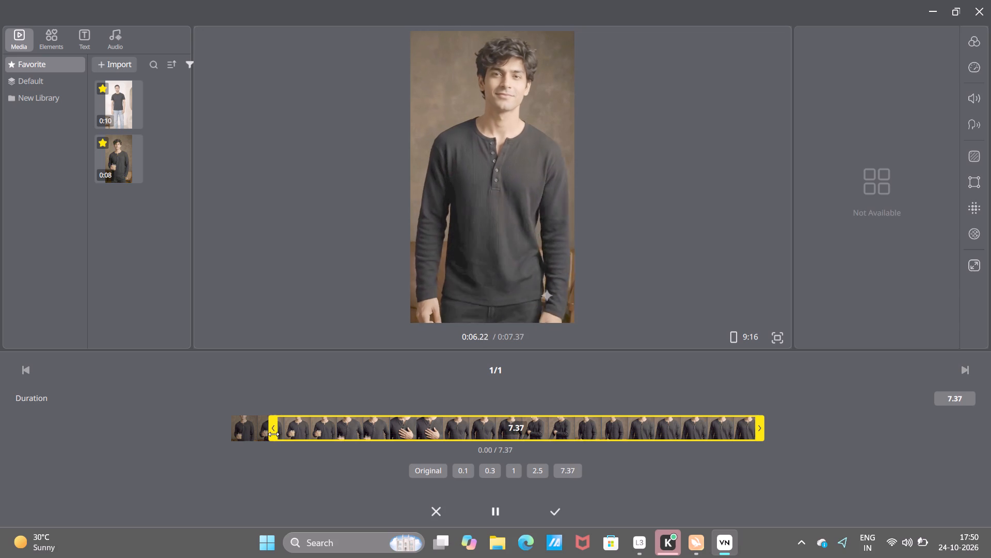
{"action": "left_click_drag", "start_coordinate": [274, 434], "coordinate": [303, 434]}
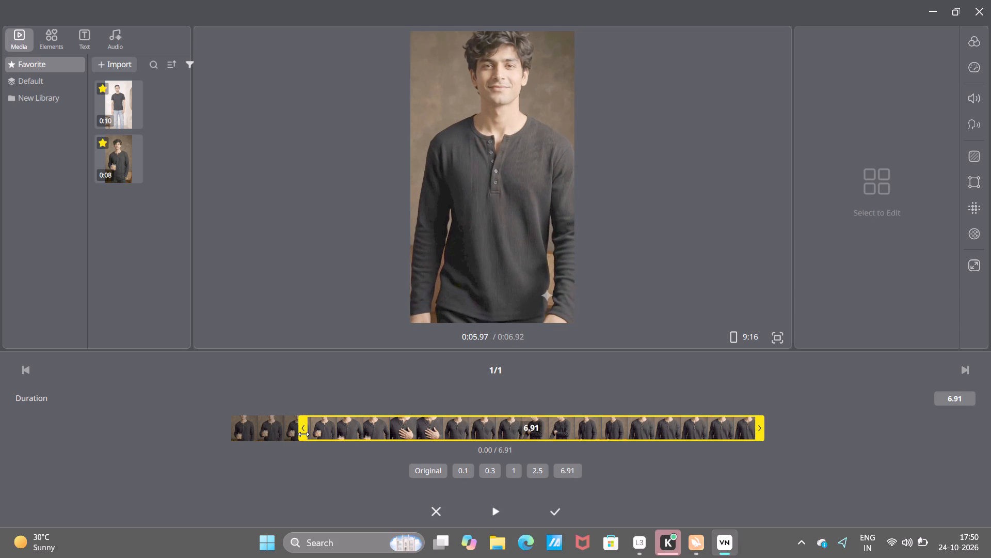
{"action": "left_click_drag", "start_coordinate": [303, 434], "coordinate": [310, 432]}
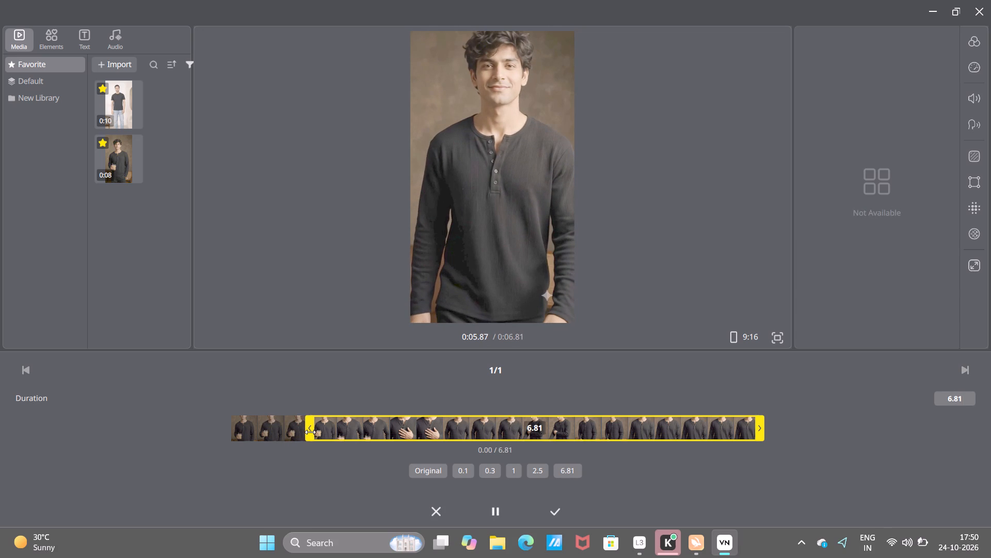
{"action": "left_click_drag", "start_coordinate": [310, 432], "coordinate": [239, 431]}
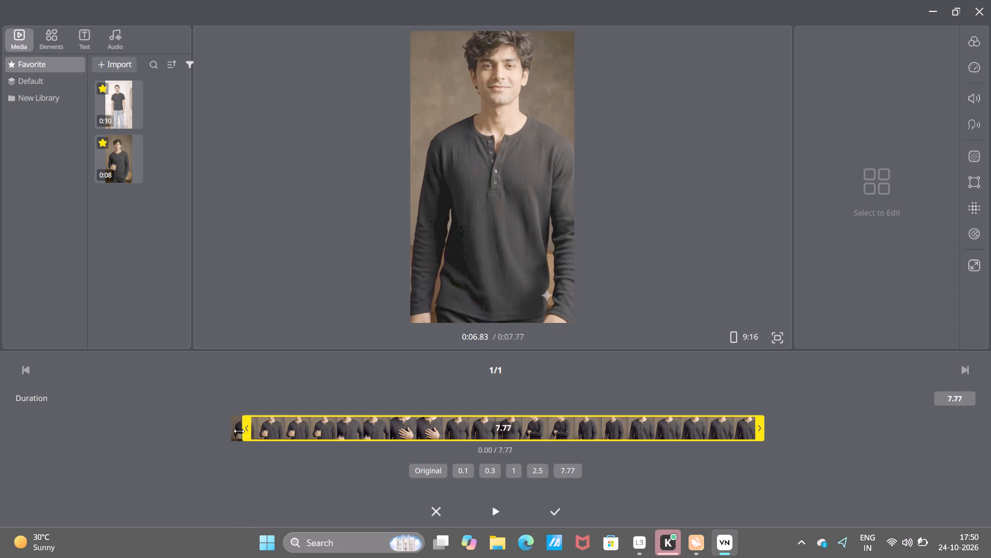
{"action": "left_click_drag", "start_coordinate": [239, 431], "coordinate": [258, 431]}
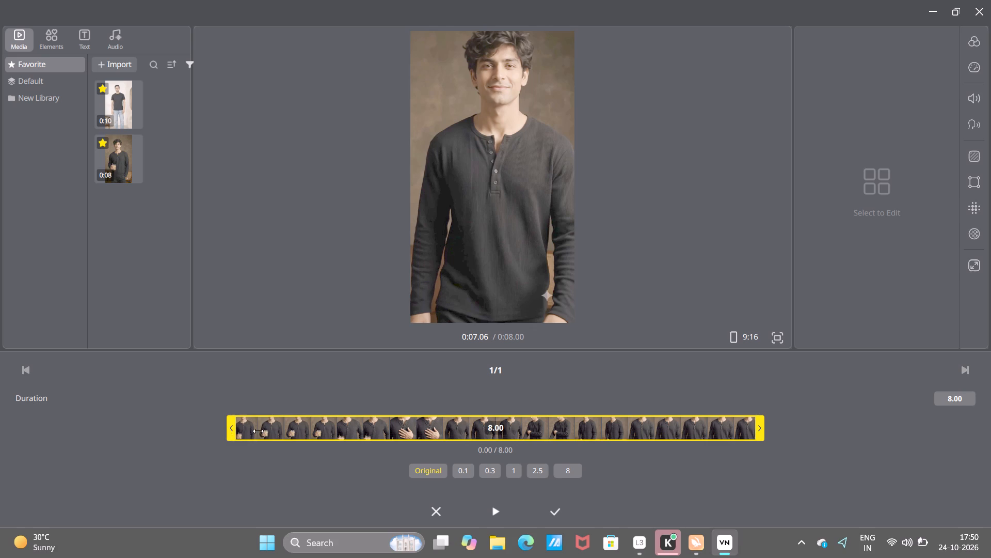
{"action": "left_click_drag", "start_coordinate": [258, 431], "coordinate": [284, 431]}
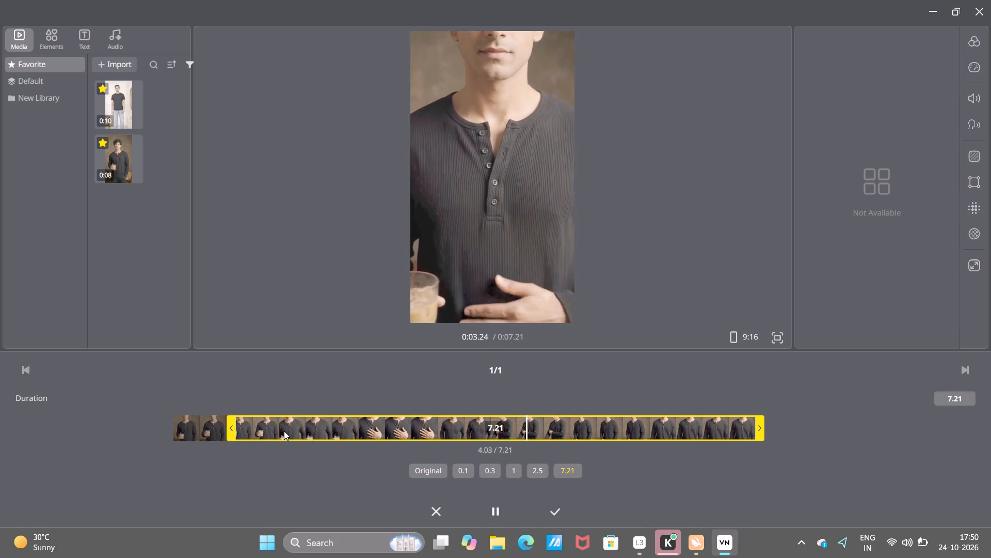
{"action": "key", "text": "space"}
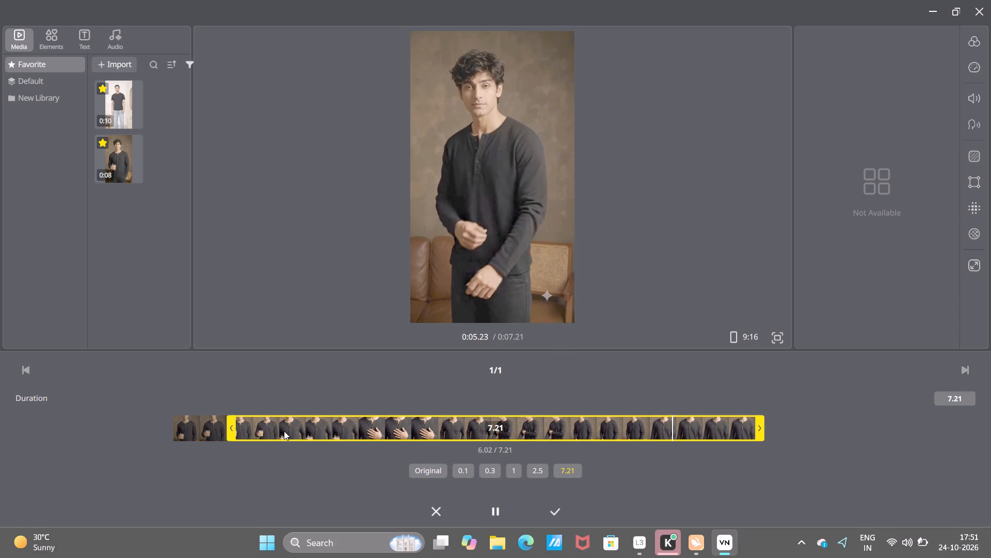
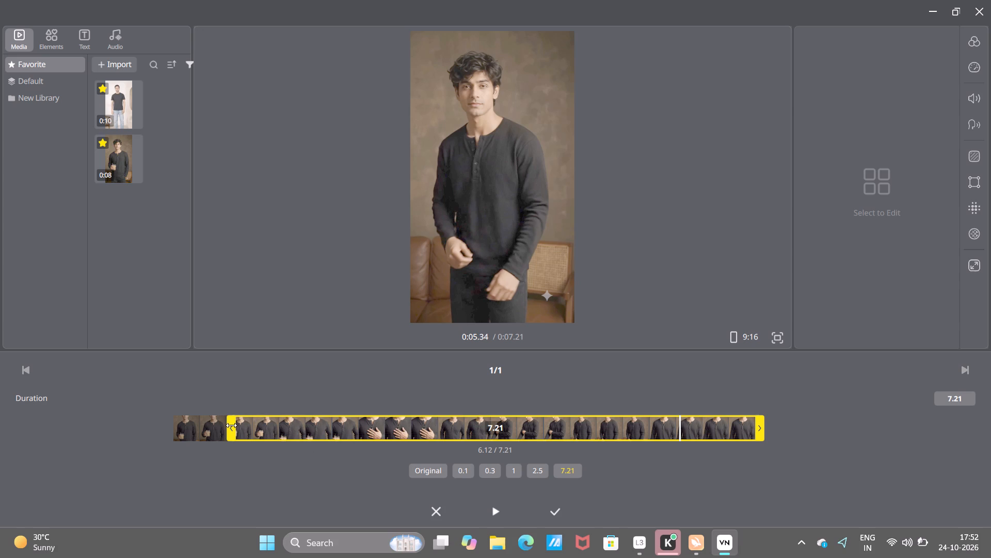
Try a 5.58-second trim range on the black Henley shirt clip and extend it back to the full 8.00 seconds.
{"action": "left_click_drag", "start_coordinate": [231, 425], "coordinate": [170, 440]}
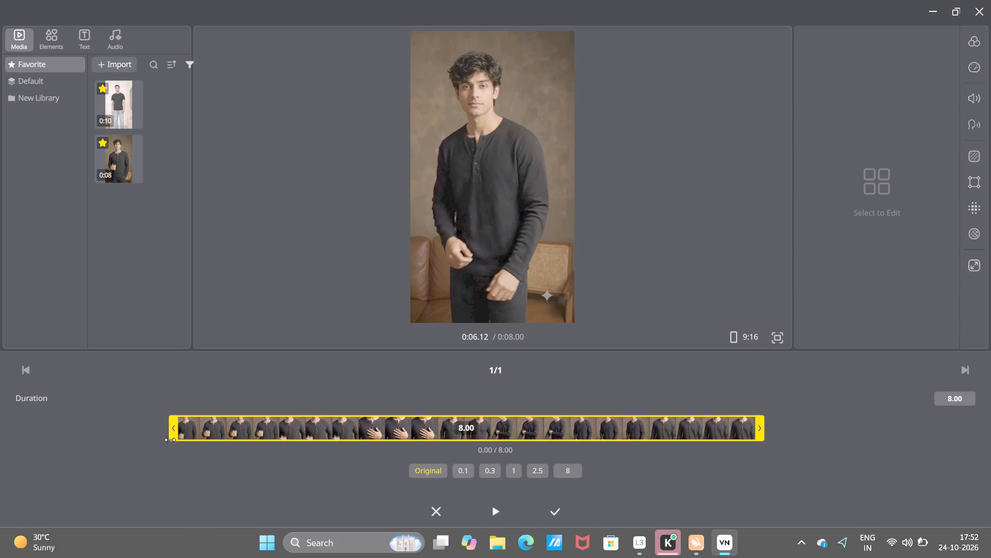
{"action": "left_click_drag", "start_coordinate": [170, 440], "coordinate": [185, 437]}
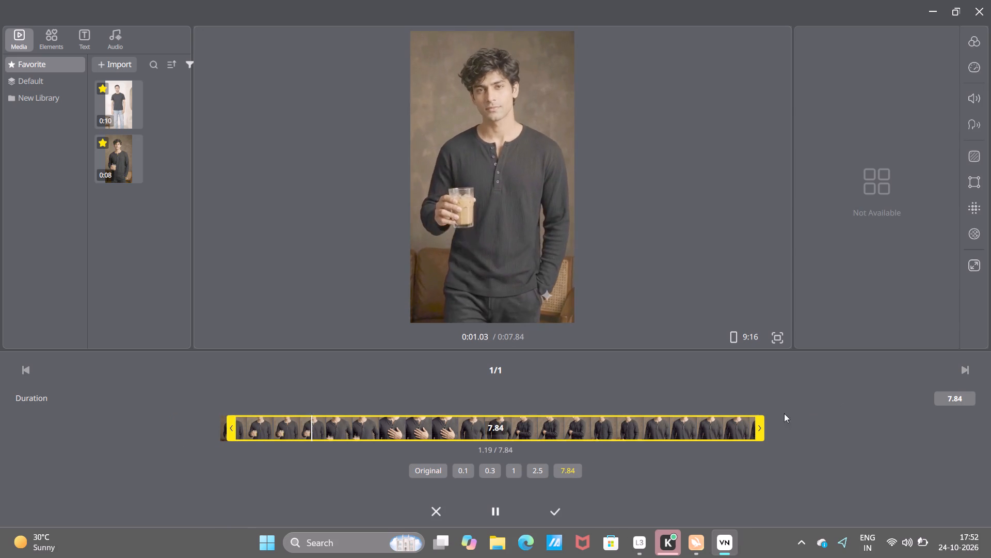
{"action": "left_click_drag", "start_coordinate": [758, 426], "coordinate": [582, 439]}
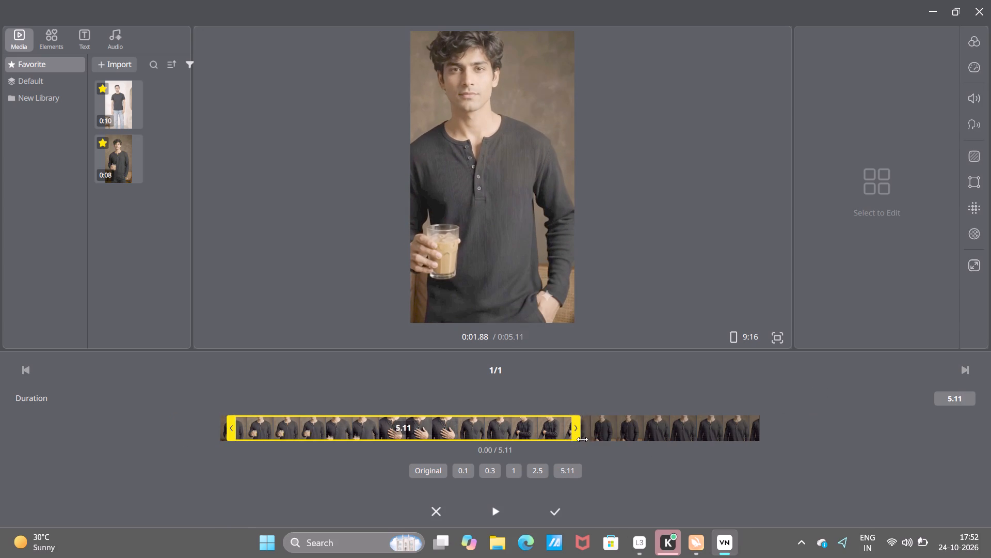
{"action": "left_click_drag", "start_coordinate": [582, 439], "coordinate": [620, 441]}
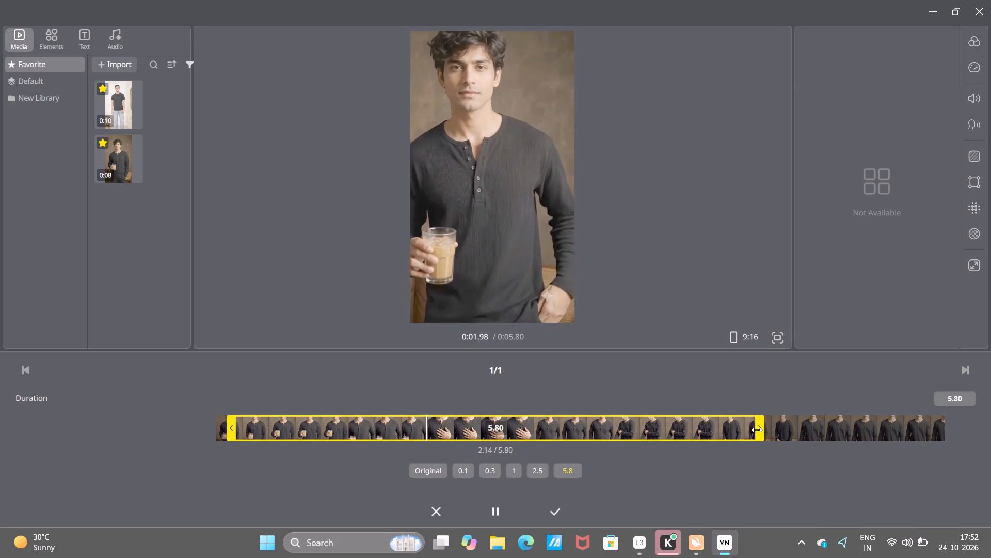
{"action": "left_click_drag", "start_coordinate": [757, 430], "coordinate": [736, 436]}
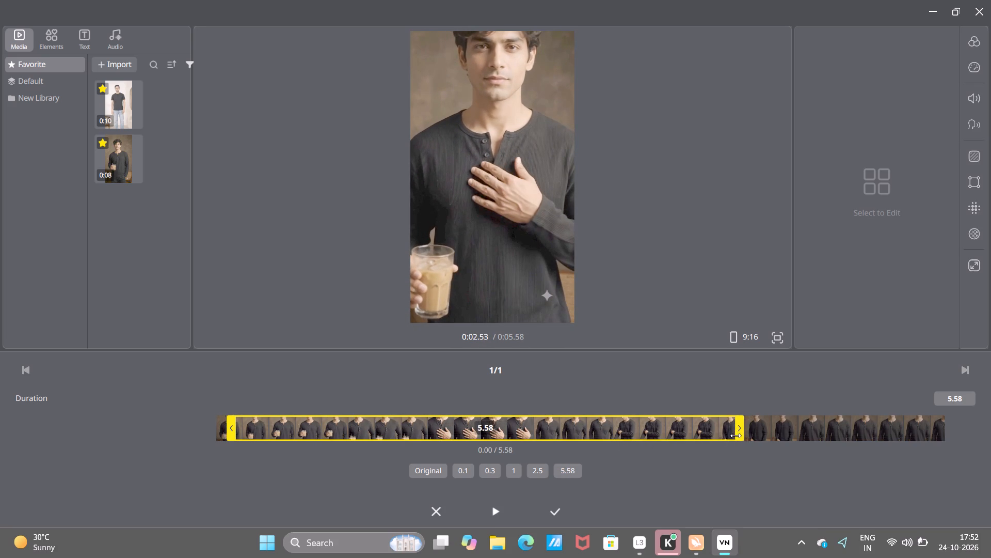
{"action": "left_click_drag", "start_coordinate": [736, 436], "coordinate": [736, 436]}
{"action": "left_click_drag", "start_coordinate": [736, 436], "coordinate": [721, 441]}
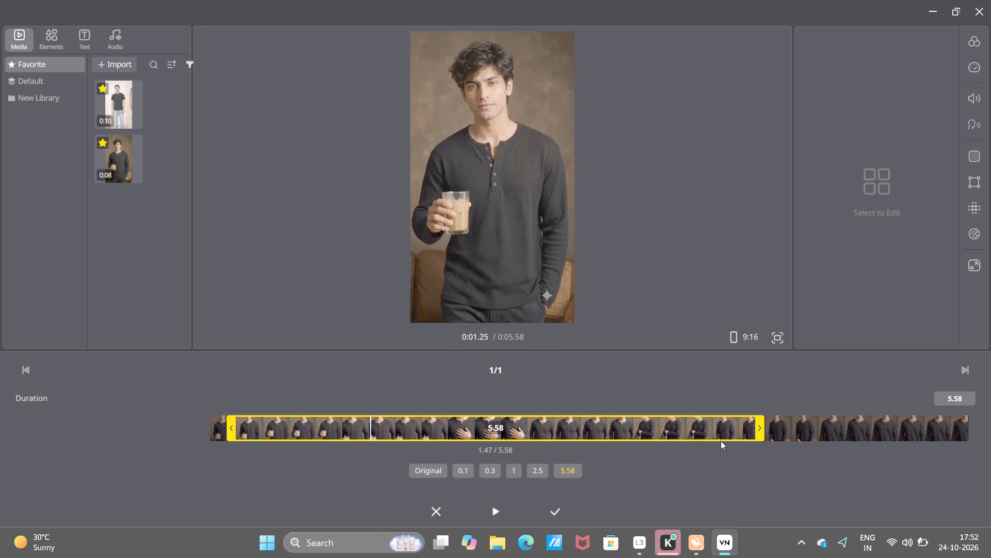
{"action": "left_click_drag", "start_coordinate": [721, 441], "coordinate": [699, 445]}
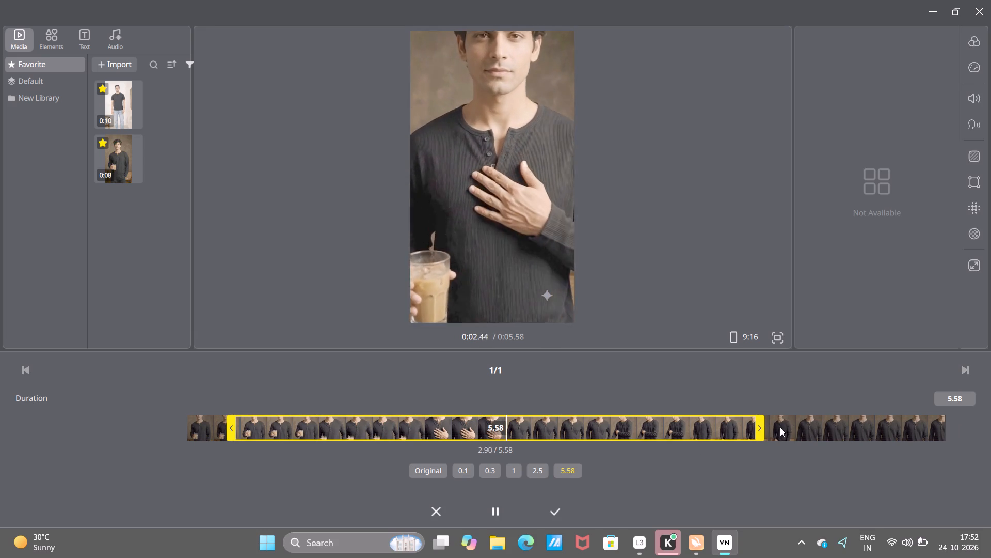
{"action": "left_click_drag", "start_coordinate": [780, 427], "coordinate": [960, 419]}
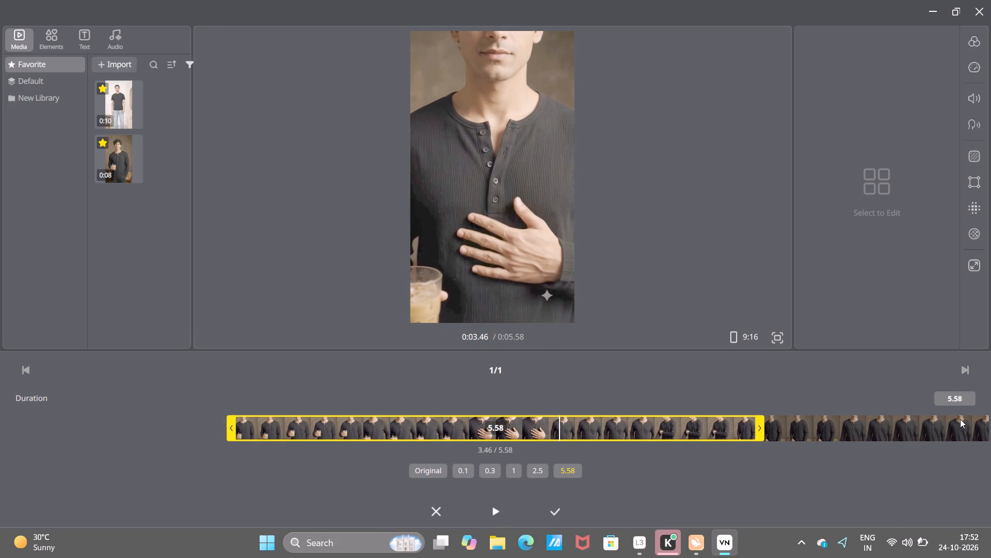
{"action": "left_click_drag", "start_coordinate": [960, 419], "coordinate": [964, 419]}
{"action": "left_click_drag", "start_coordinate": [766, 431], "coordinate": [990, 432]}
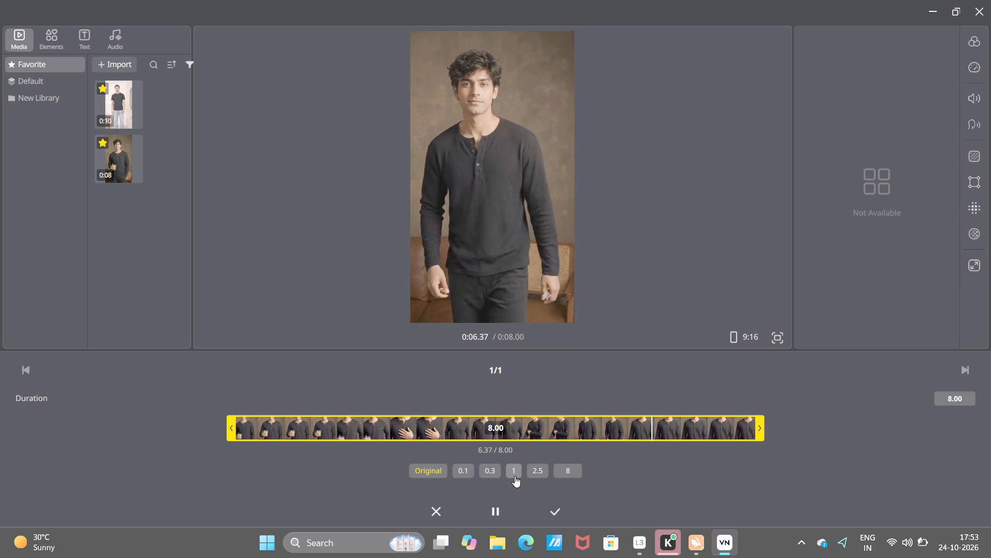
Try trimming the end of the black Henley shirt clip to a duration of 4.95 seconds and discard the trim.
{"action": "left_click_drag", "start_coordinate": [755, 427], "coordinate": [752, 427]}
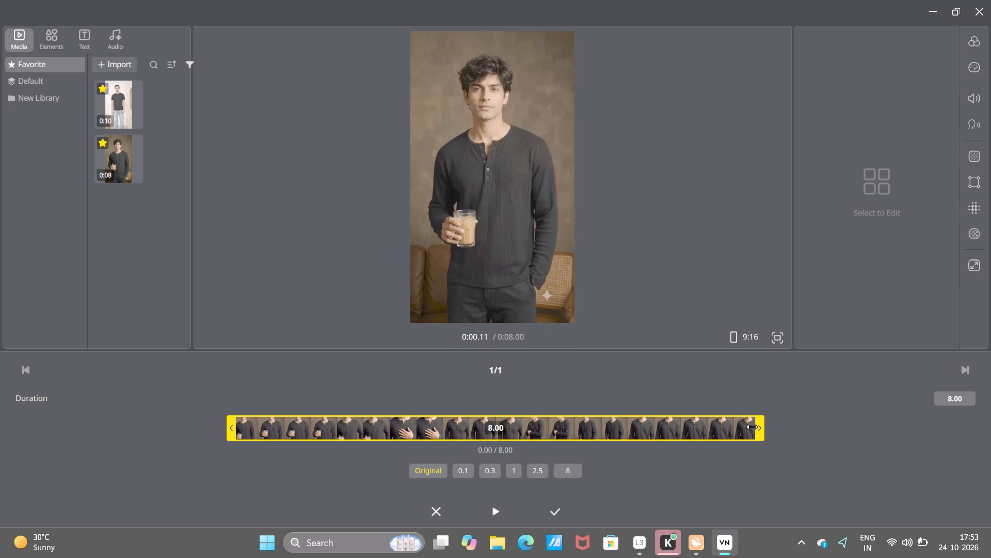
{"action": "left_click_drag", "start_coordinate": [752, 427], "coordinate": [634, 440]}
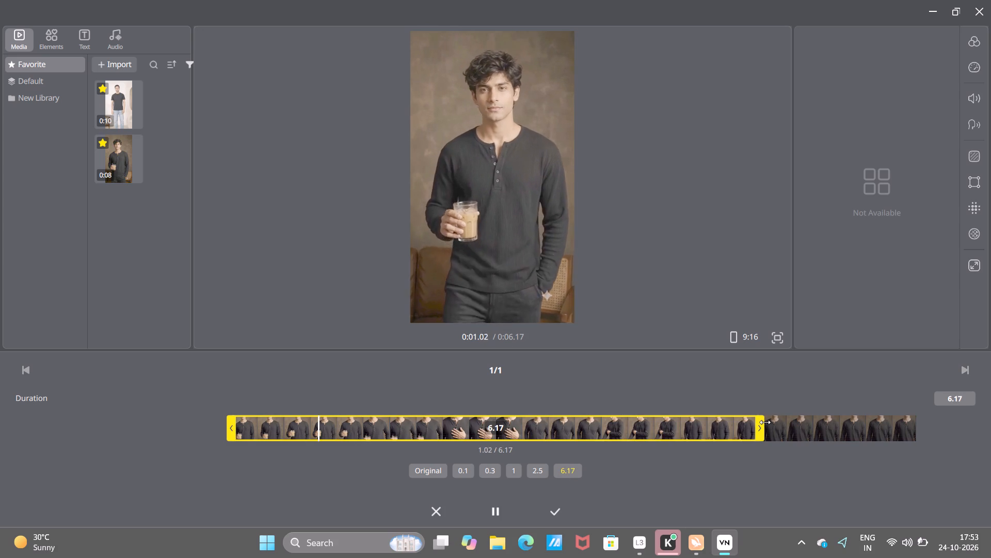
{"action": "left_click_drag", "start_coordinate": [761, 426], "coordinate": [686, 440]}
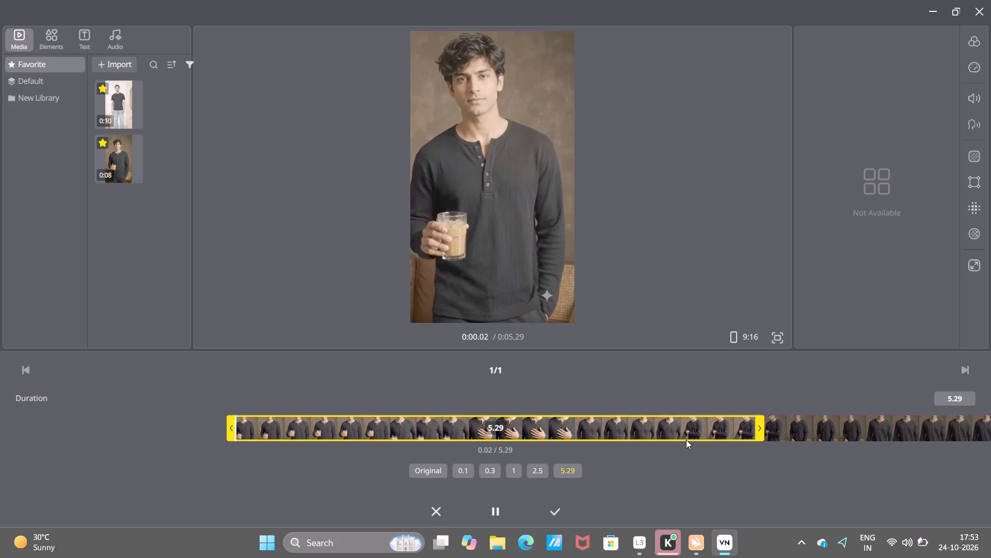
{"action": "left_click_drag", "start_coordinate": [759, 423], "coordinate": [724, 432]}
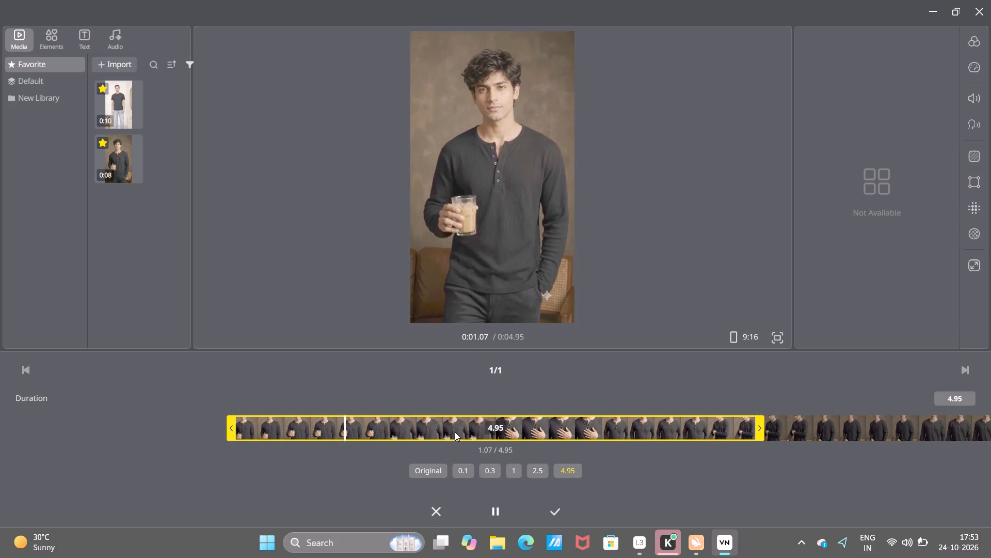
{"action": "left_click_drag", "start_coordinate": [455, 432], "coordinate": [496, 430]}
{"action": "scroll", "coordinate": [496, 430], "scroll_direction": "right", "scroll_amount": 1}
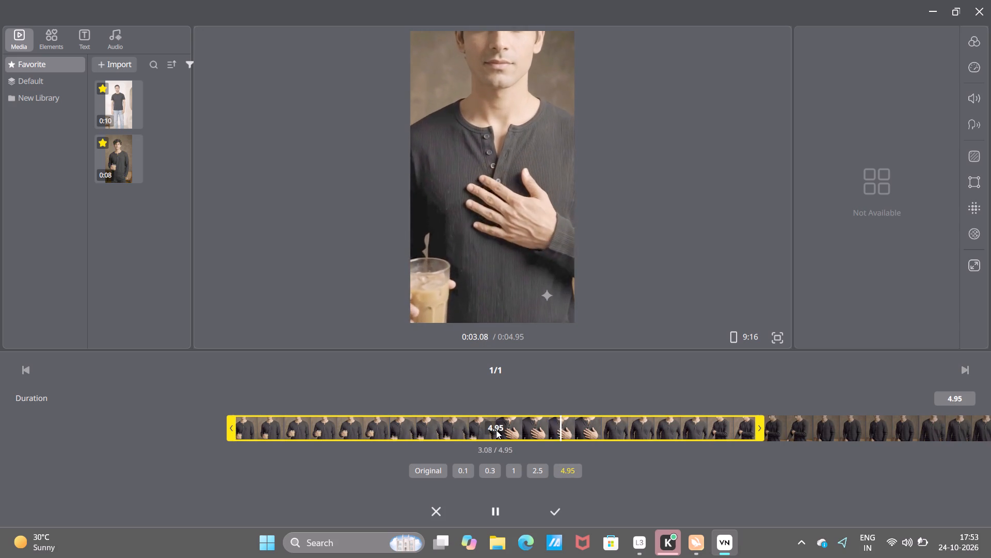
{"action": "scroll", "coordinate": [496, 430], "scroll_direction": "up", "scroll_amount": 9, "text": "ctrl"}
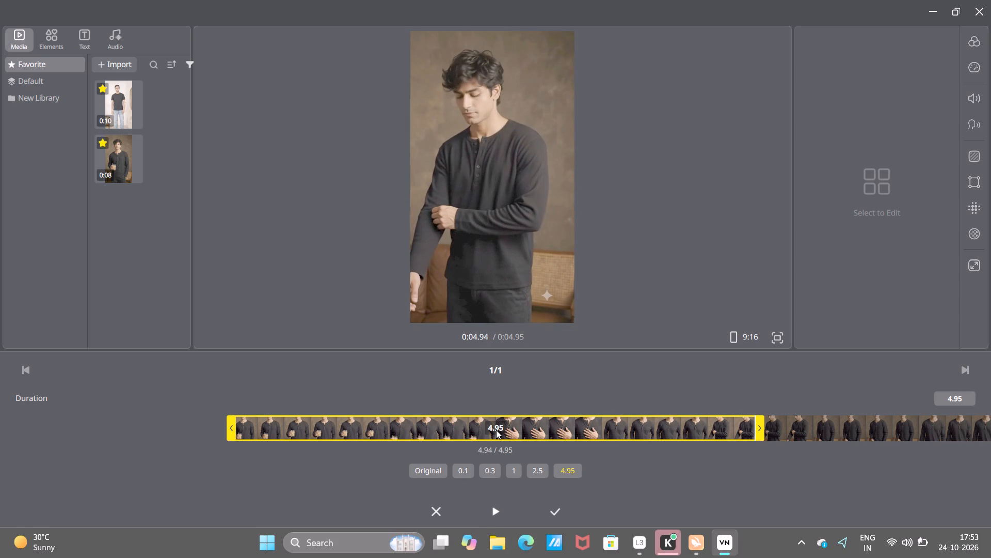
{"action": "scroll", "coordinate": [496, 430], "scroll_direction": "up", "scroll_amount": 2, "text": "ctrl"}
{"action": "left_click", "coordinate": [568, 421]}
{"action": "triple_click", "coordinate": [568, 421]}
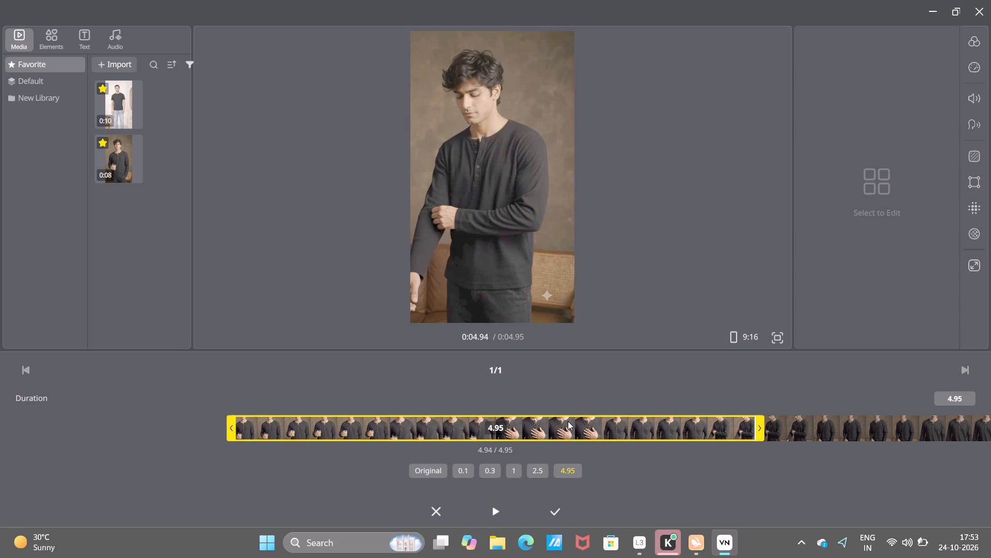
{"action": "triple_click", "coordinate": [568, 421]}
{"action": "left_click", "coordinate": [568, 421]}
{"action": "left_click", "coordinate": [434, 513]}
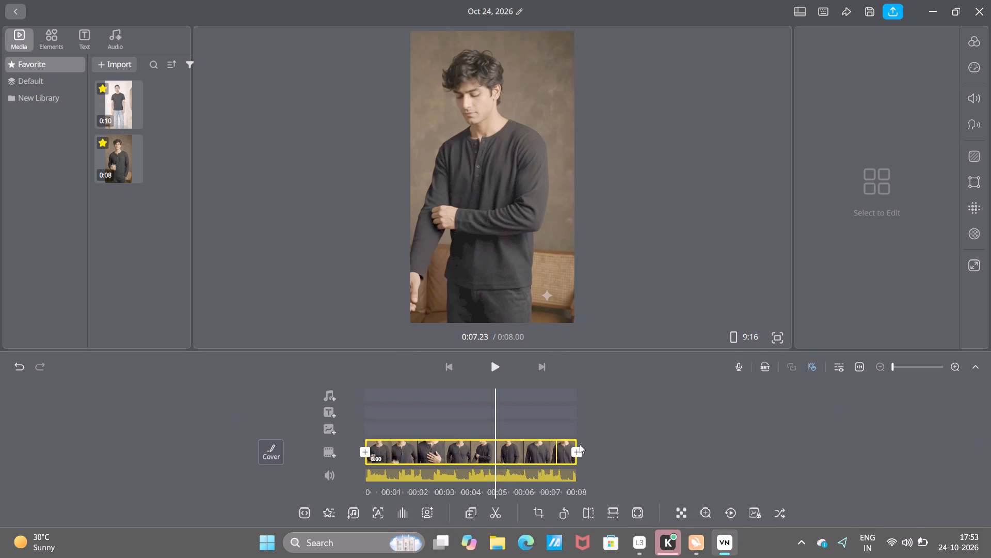
Examine the black Henley shirt clip's frames along the enlarged timeline, from near its end back to its first second.
{"action": "scroll", "coordinate": [580, 444], "scroll_direction": "up", "scroll_amount": 4, "text": "ctrl"}
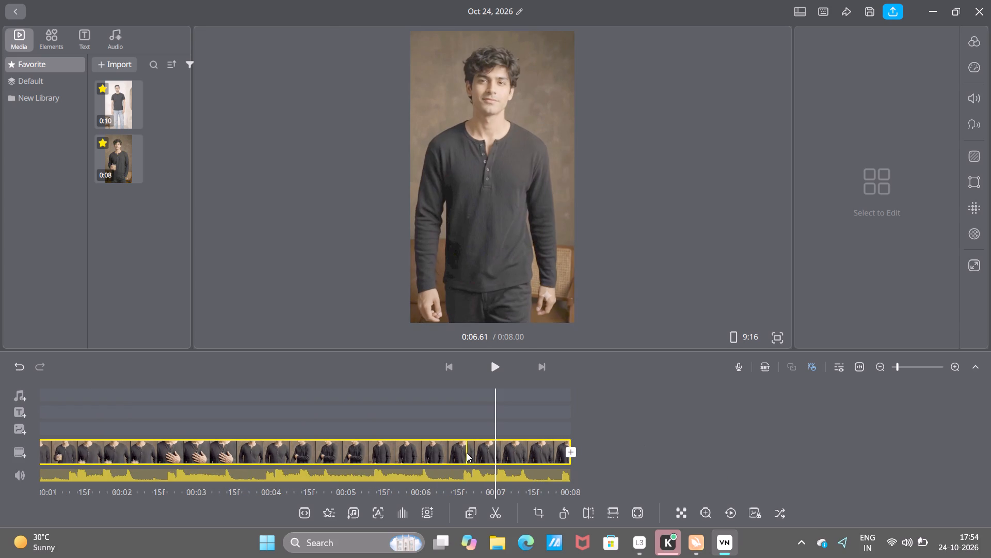
{"action": "left_click_drag", "start_coordinate": [467, 453], "coordinate": [536, 450]}
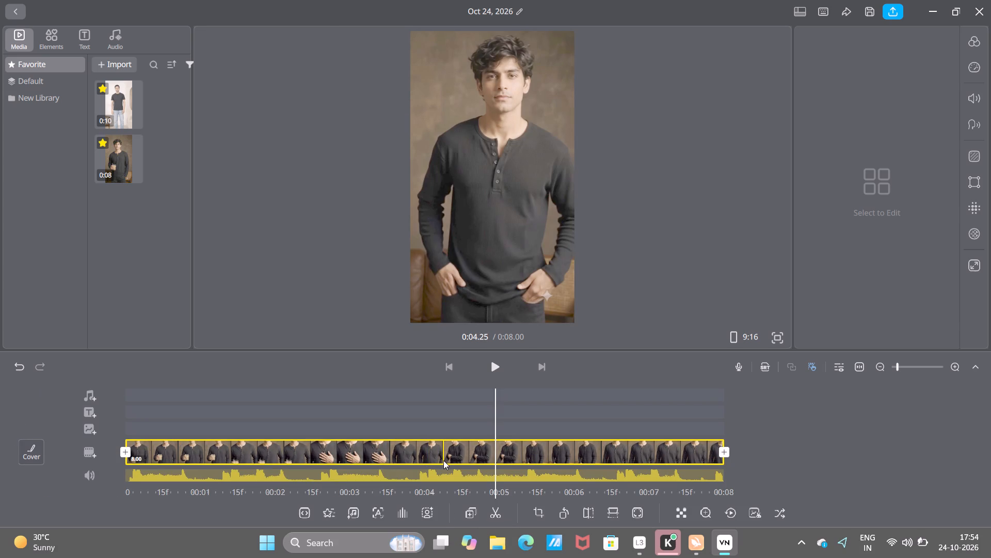
{"action": "scroll", "coordinate": [443, 460], "scroll_direction": "right", "scroll_amount": 3}
{"action": "scroll", "coordinate": [443, 460], "scroll_direction": "left", "scroll_amount": 1}
{"action": "scroll", "coordinate": [443, 460], "scroll_direction": "right", "scroll_amount": 4}
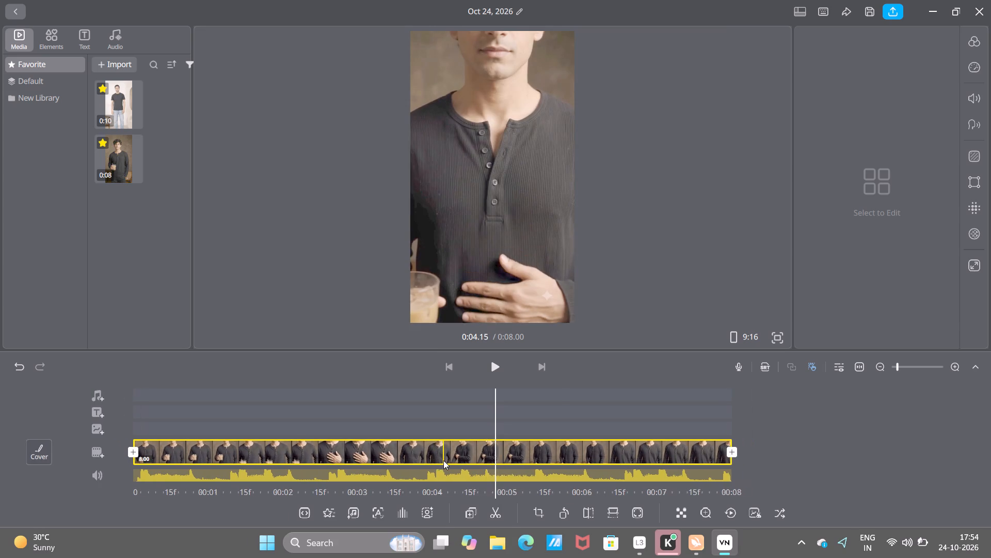
{"action": "scroll", "coordinate": [443, 460], "scroll_direction": "right", "scroll_amount": 17}
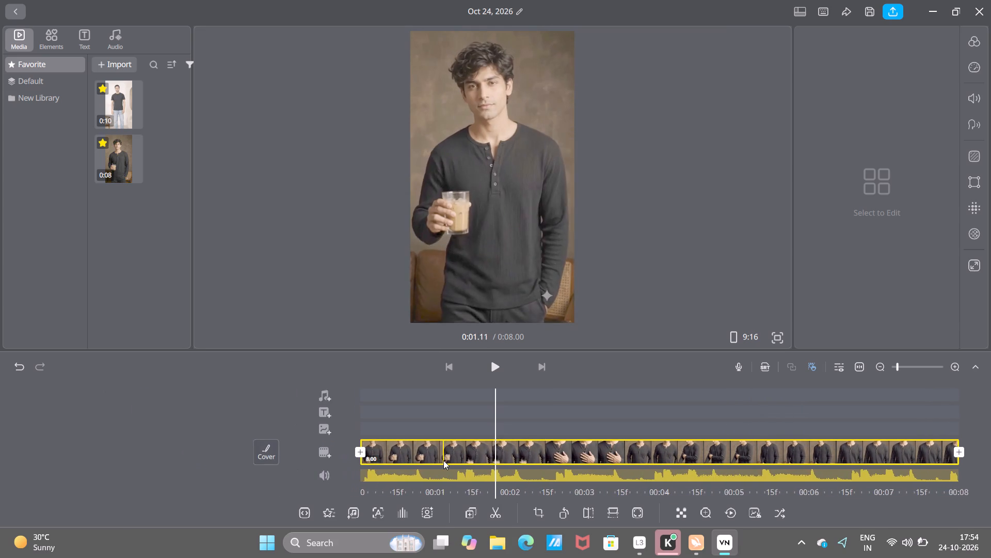
{"action": "scroll", "coordinate": [443, 460], "scroll_direction": "right", "scroll_amount": 11}
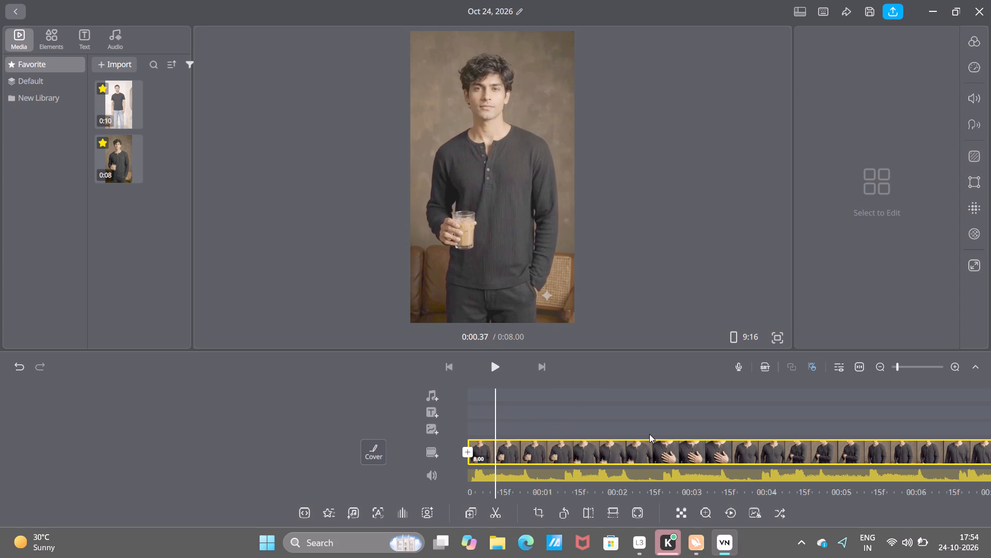
{"action": "scroll", "coordinate": [649, 434], "scroll_direction": "left", "scroll_amount": 4}
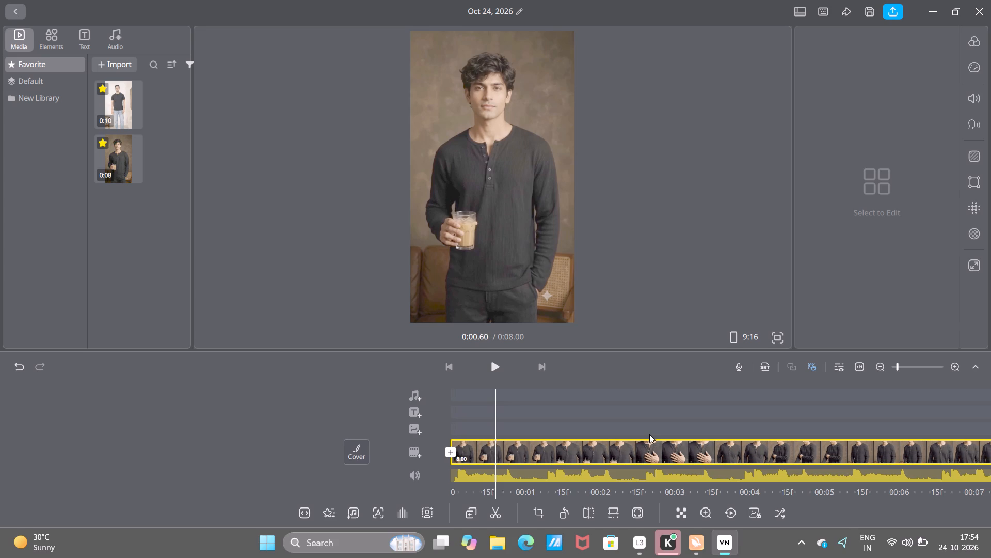
{"action": "scroll", "coordinate": [649, 434], "scroll_direction": "left", "scroll_amount": 5}
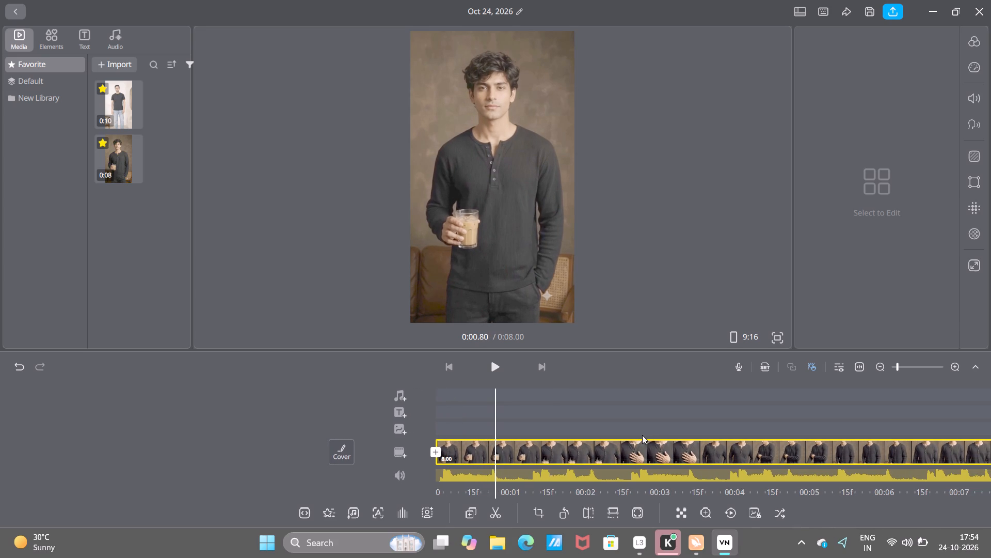
{"action": "scroll", "coordinate": [642, 435], "scroll_direction": "left", "scroll_amount": 1}
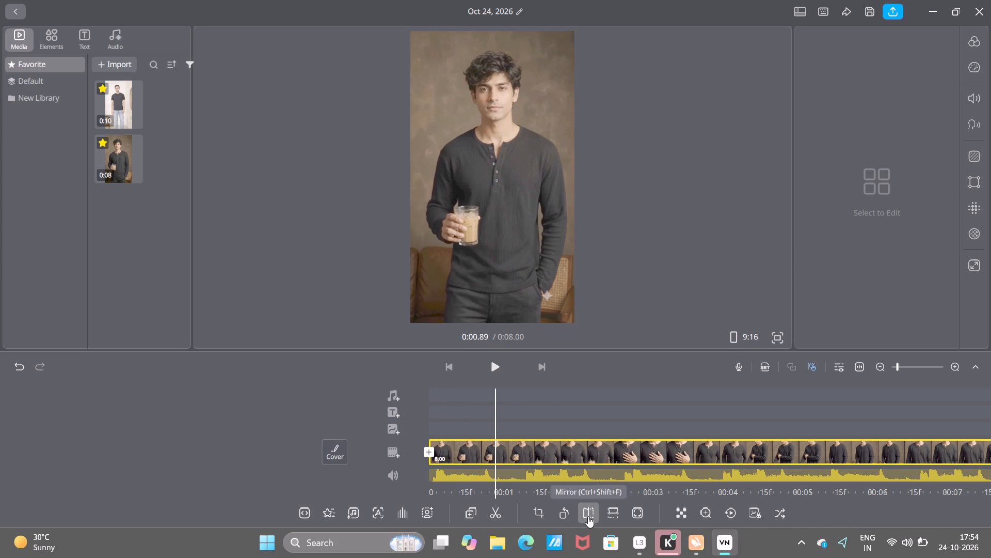
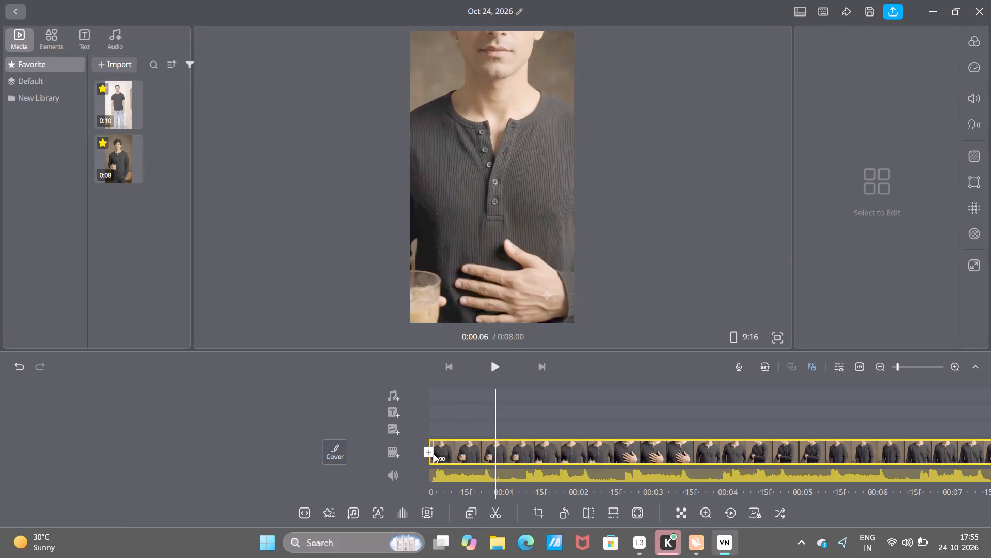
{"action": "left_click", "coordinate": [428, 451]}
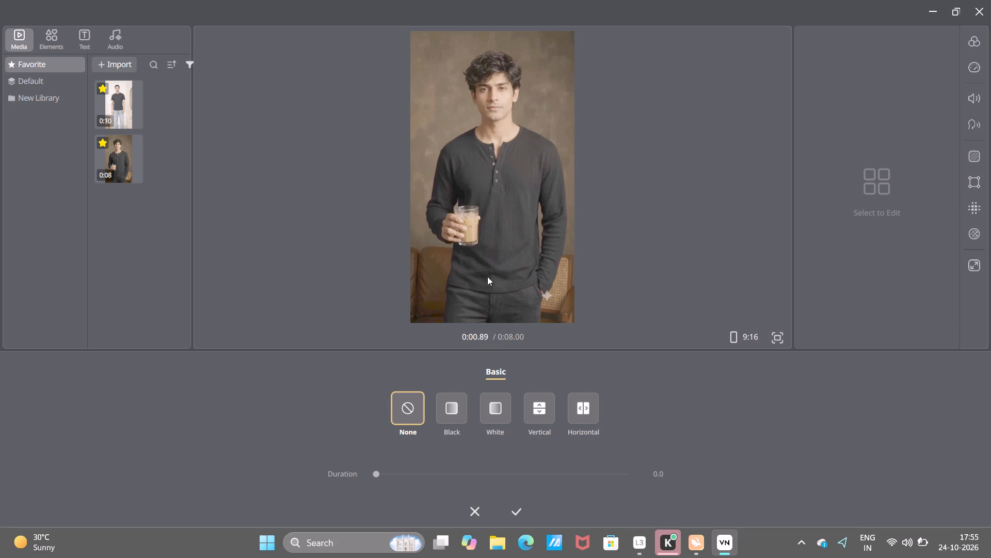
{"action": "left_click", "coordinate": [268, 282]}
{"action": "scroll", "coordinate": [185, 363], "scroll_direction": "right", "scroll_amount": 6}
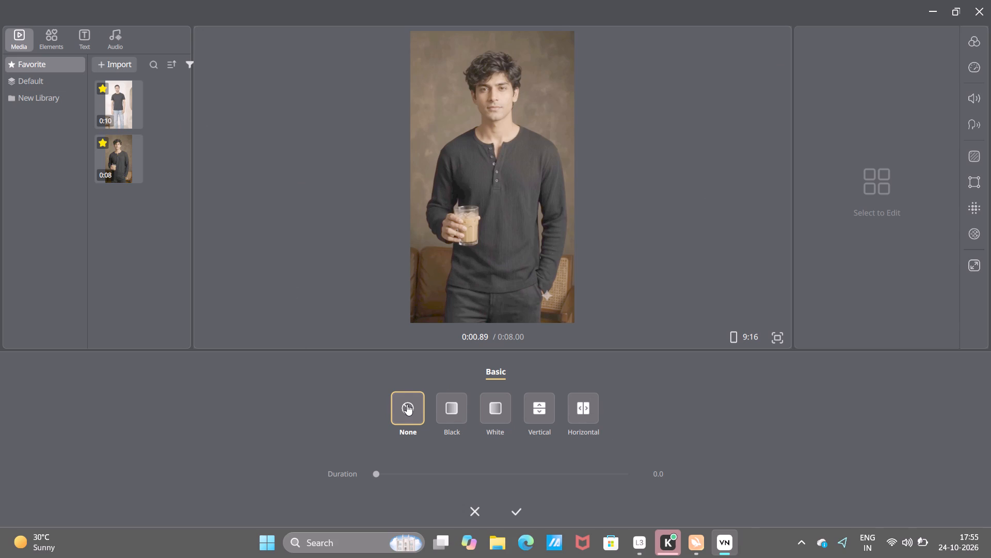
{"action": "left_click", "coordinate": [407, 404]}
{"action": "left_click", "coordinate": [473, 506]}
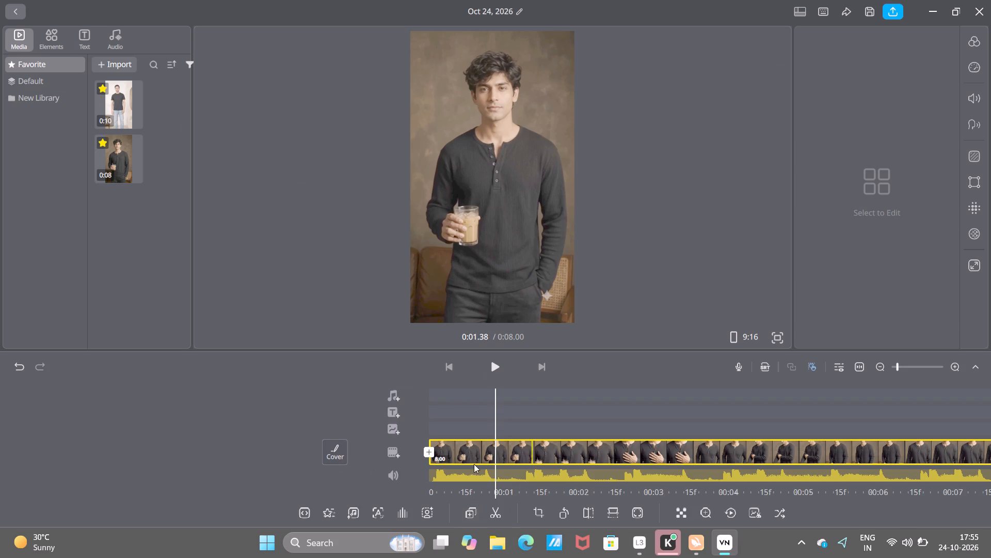
Examine the black Henley shirt clip's frames around 4 seconds and play it in stages to near its end without trimming it.
{"action": "scroll", "coordinate": [461, 417], "scroll_direction": "down", "scroll_amount": 1}
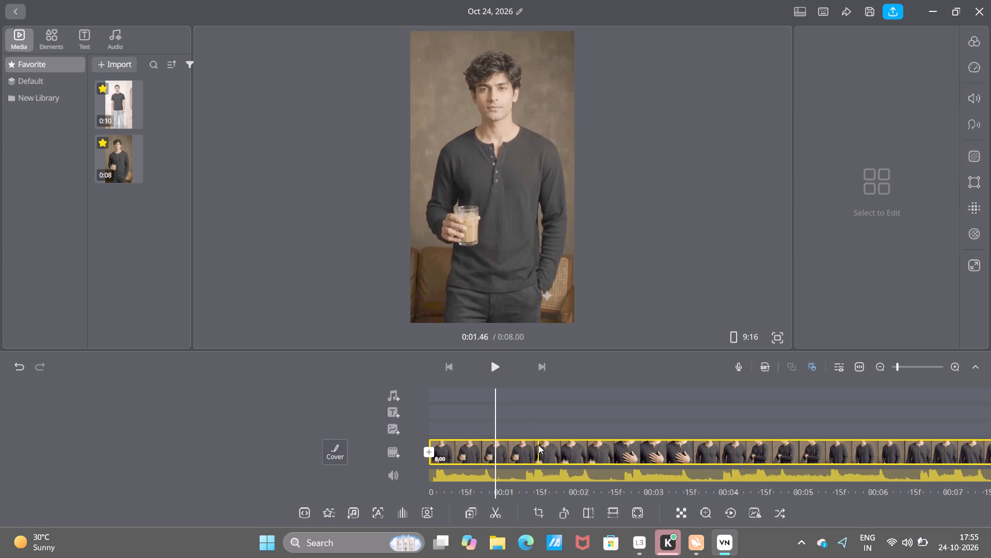
{"action": "left_click", "coordinate": [538, 445]}
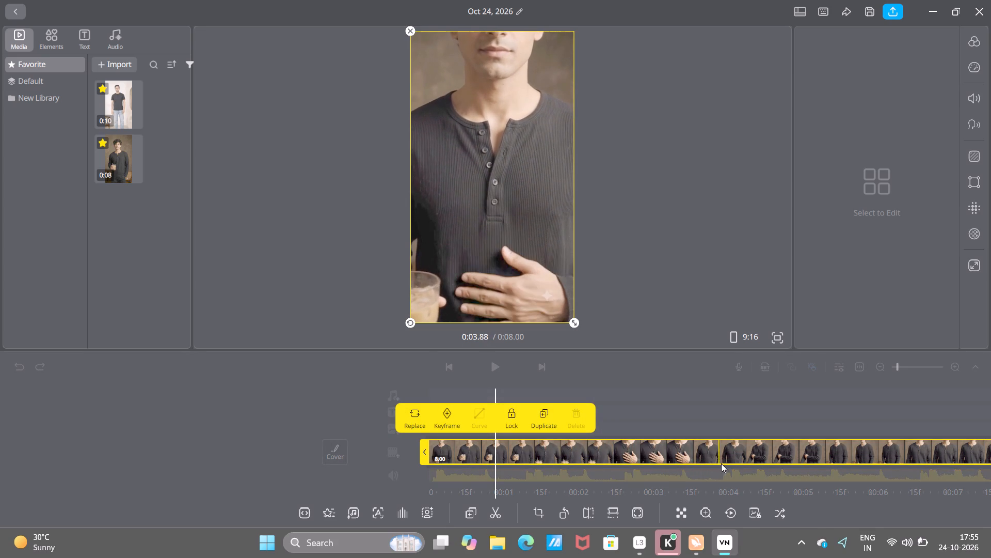
{"action": "scroll", "coordinate": [778, 467], "scroll_direction": "left", "scroll_amount": 16}
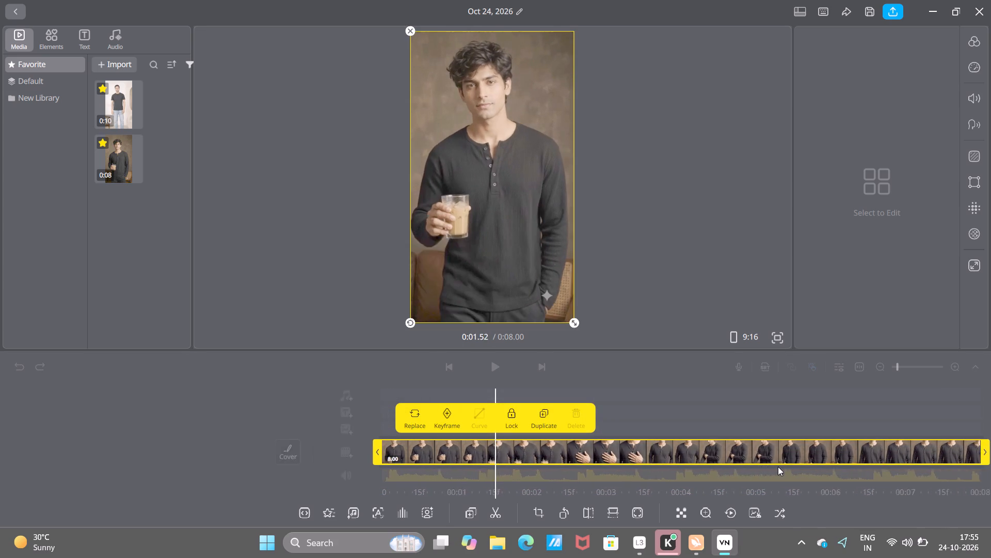
{"action": "scroll", "coordinate": [778, 467], "scroll_direction": "left", "scroll_amount": 6}
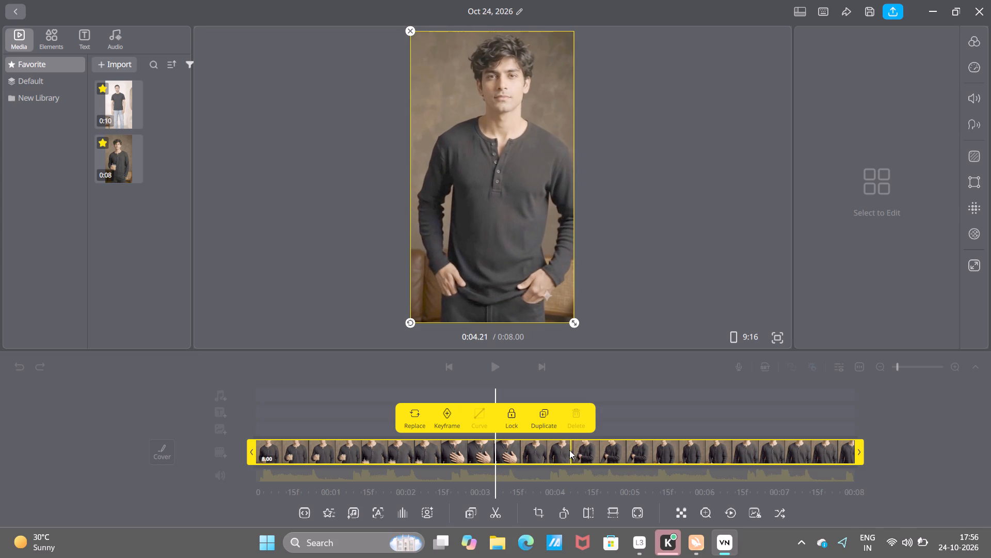
{"action": "left_click", "coordinate": [570, 450]}
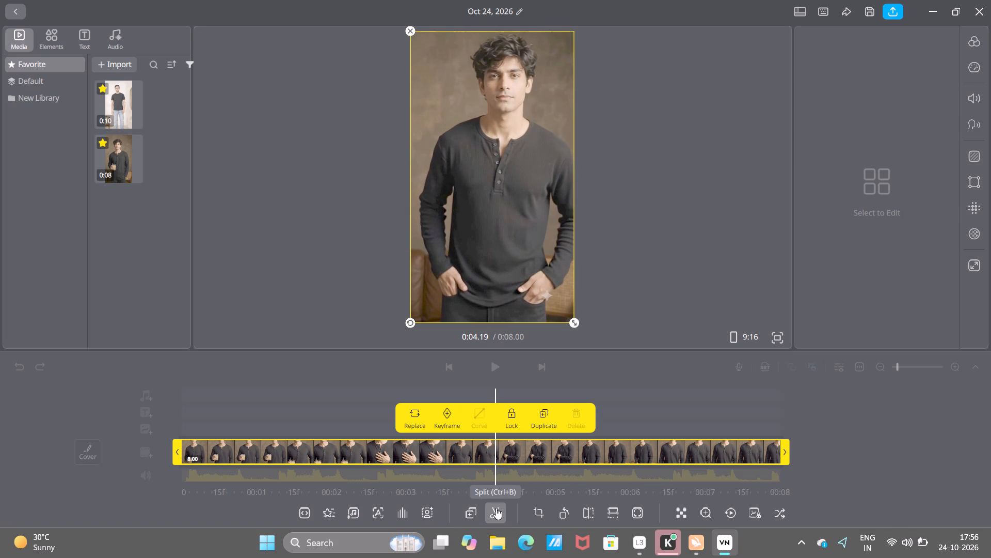
{"action": "left_click", "coordinate": [308, 512]}
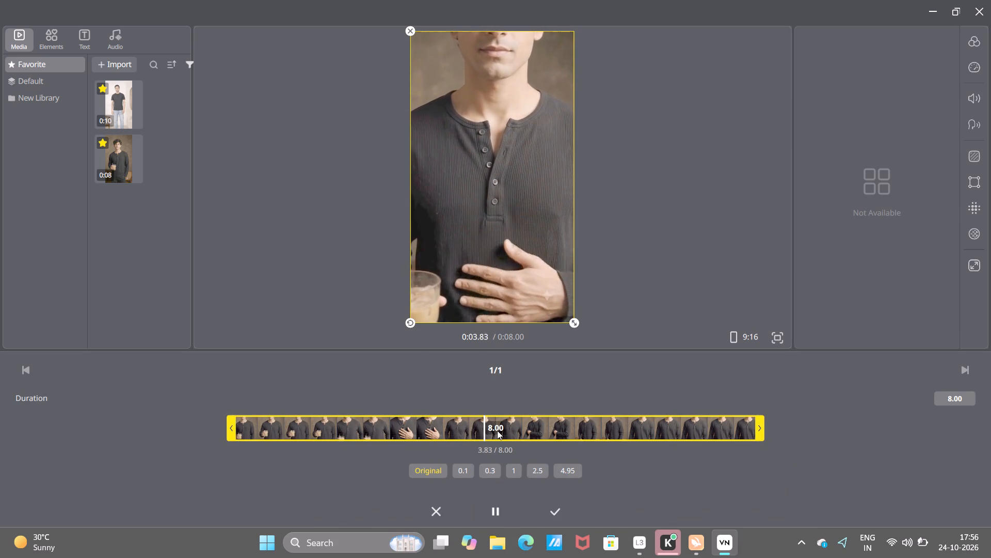
{"action": "left_click", "coordinate": [497, 430]}
{"action": "left_click", "coordinate": [493, 510]}
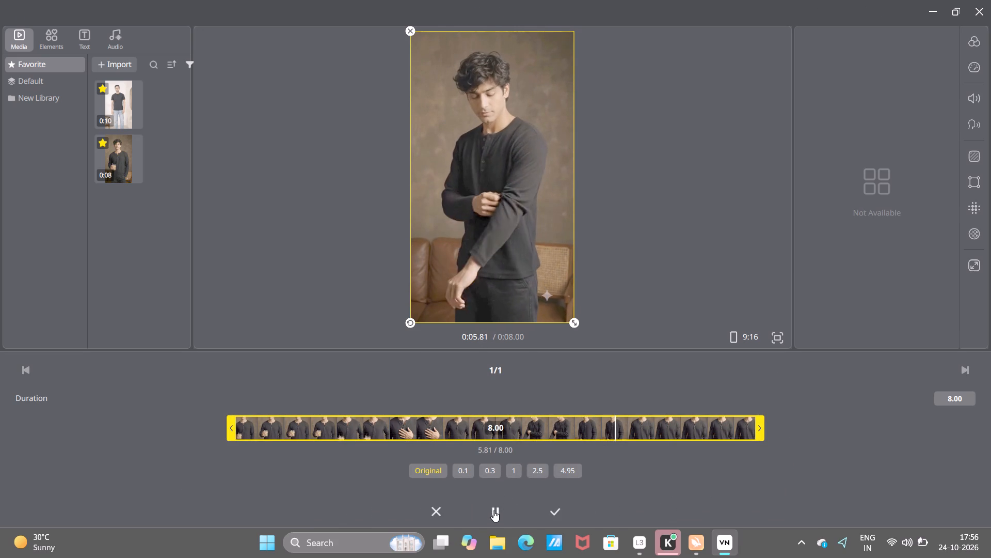
{"action": "double_click", "coordinate": [493, 510]}
{"action": "triple_click", "coordinate": [493, 510]}
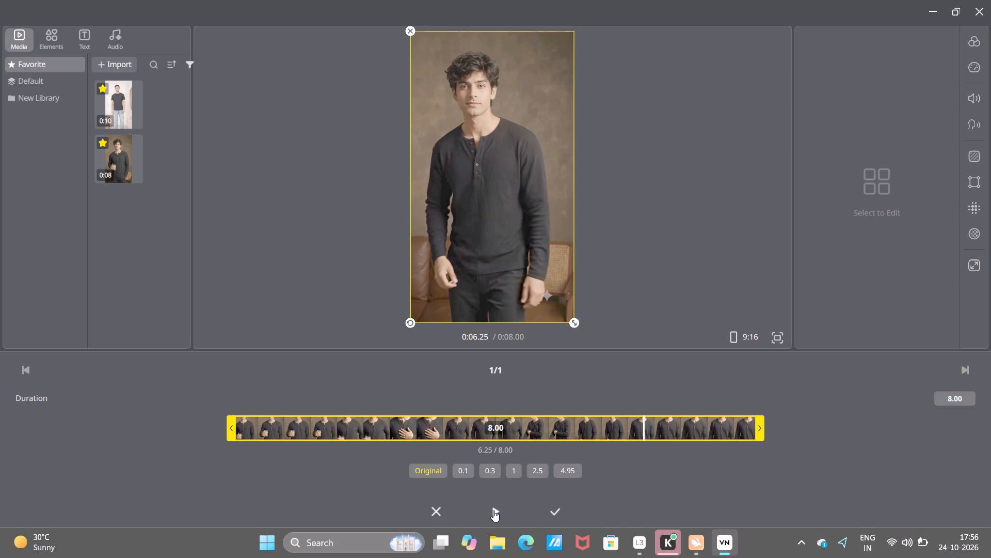
{"action": "triple_click", "coordinate": [493, 510]}
{"action": "double_click", "coordinate": [493, 510]}
{"action": "double_click", "coordinate": [493, 510]}
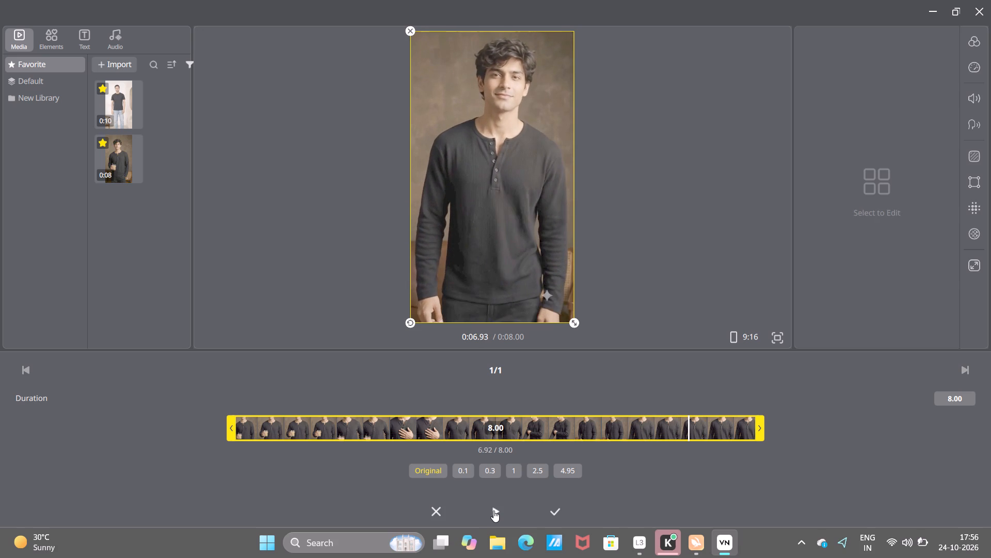
{"action": "double_click", "coordinate": [493, 510]}
{"action": "double_click", "coordinate": [493, 510]}
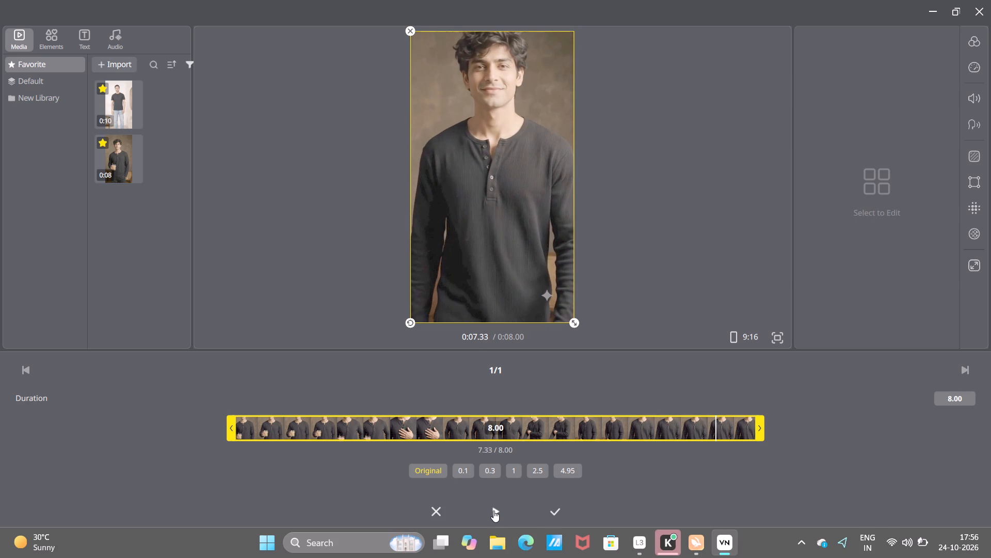
{"action": "double_click", "coordinate": [493, 510]}
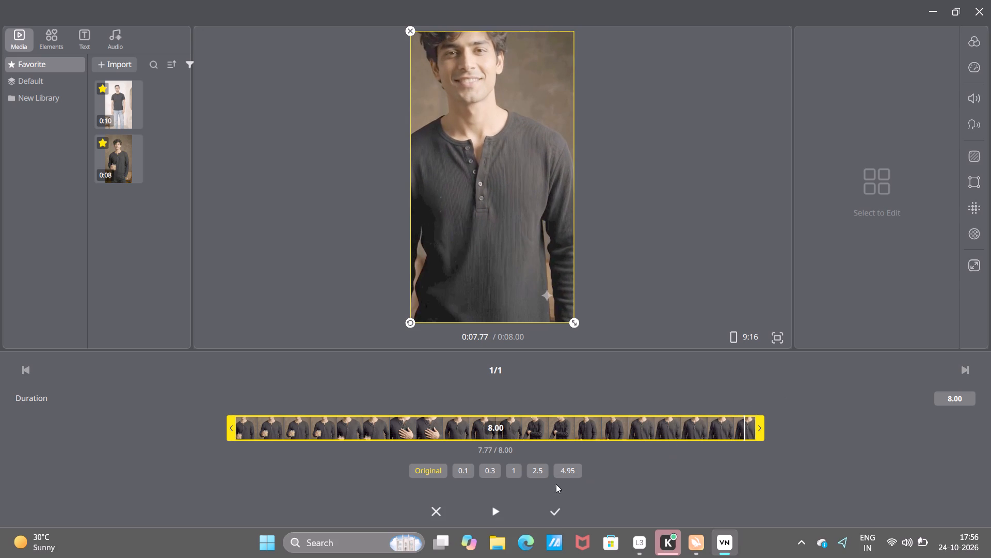
{"action": "left_click", "coordinate": [441, 512]}
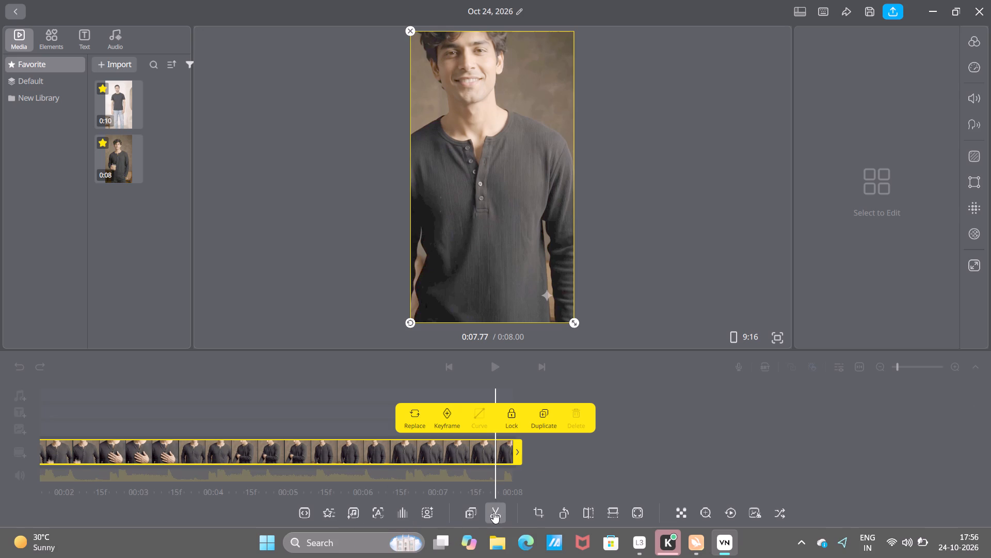
Split the black Henley shirt clip at about 4.12 seconds, where the model stands with both hands in his pockets.
{"action": "left_click_drag", "start_coordinate": [505, 448], "coordinate": [695, 434]}
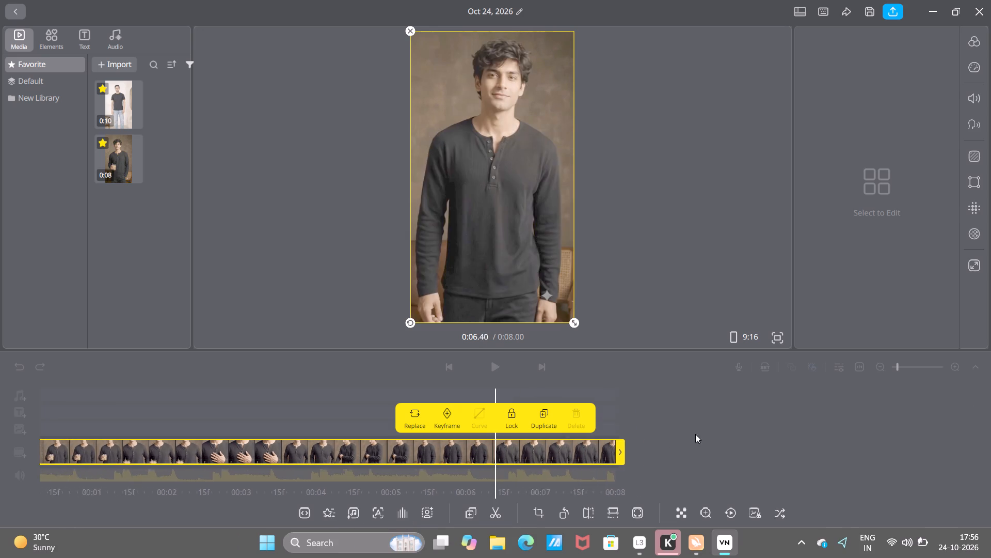
{"action": "left_click_drag", "start_coordinate": [695, 434], "coordinate": [775, 420]}
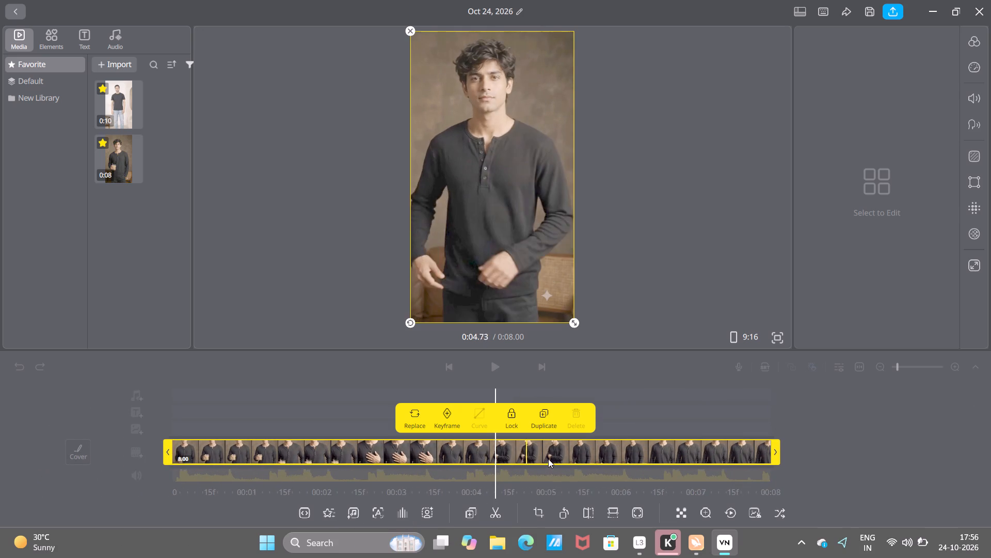
{"action": "left_click", "coordinate": [481, 455]}
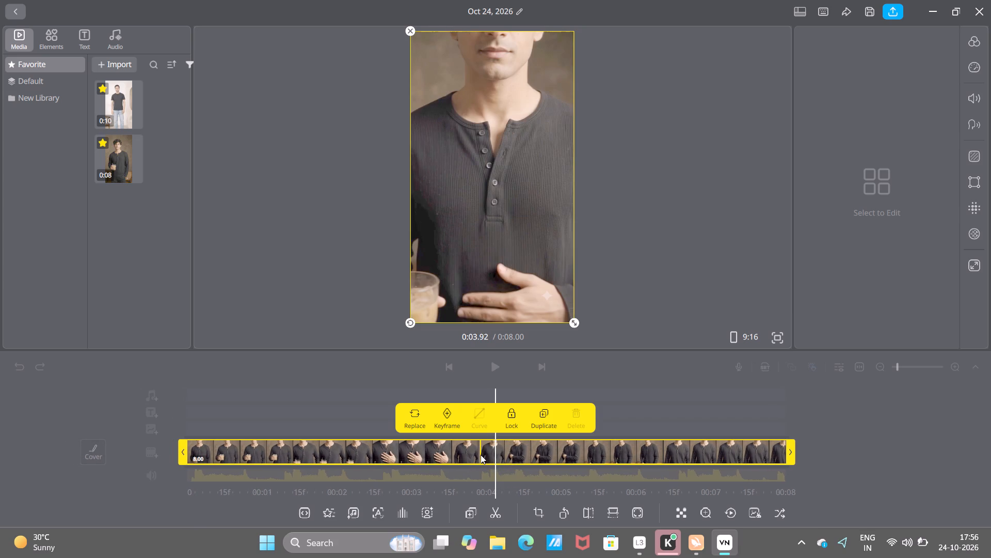
{"action": "left_click_drag", "start_coordinate": [481, 455], "coordinate": [491, 454]}
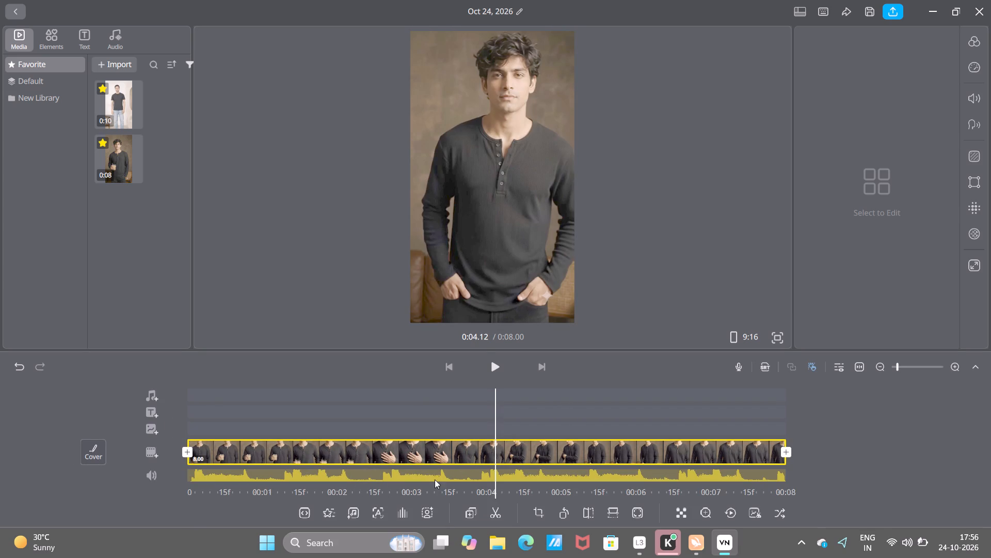
{"action": "left_click_drag", "start_coordinate": [350, 444], "coordinate": [354, 451]}
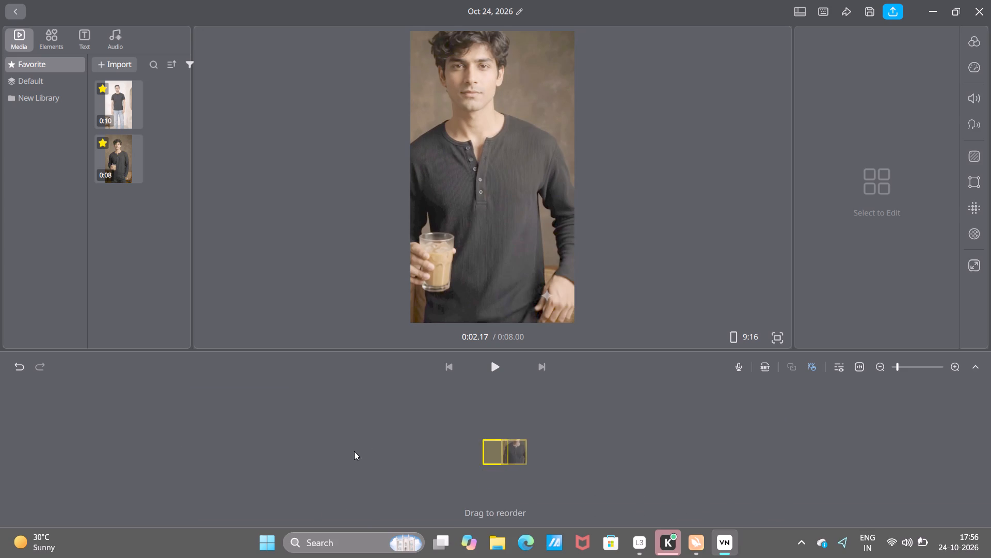
{"action": "left_click_drag", "start_coordinate": [354, 451], "coordinate": [354, 451]}
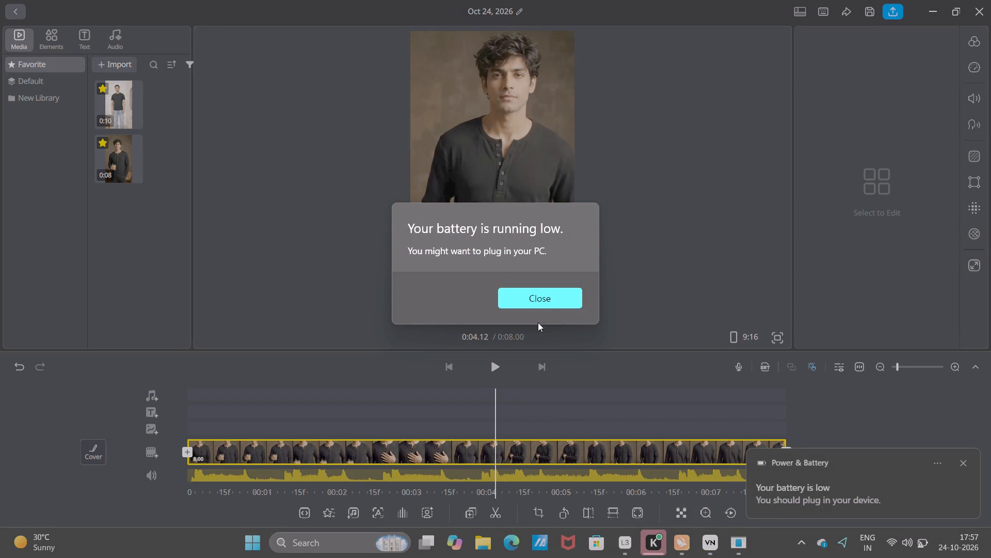
{"action": "left_click", "coordinate": [553, 299]}
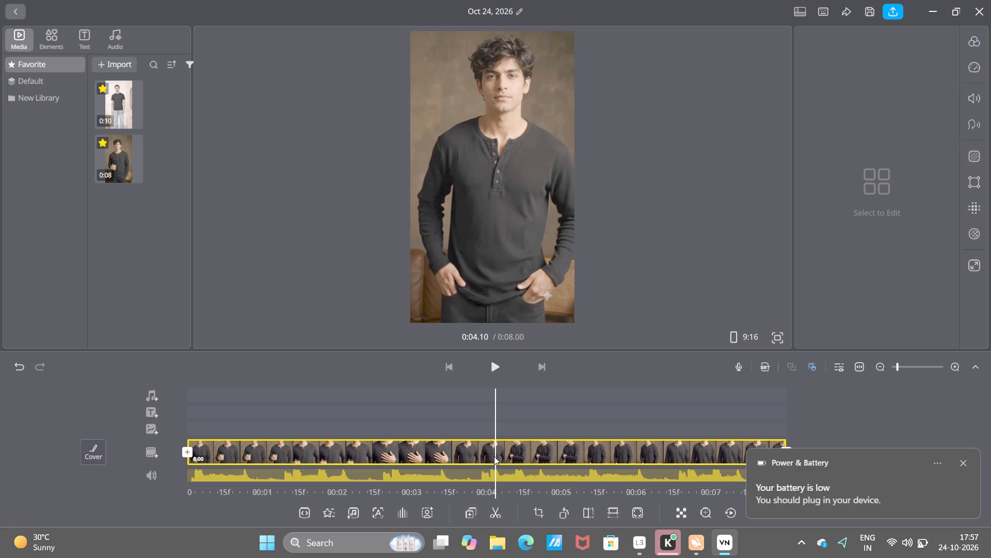
{"action": "left_click", "coordinate": [495, 509]}
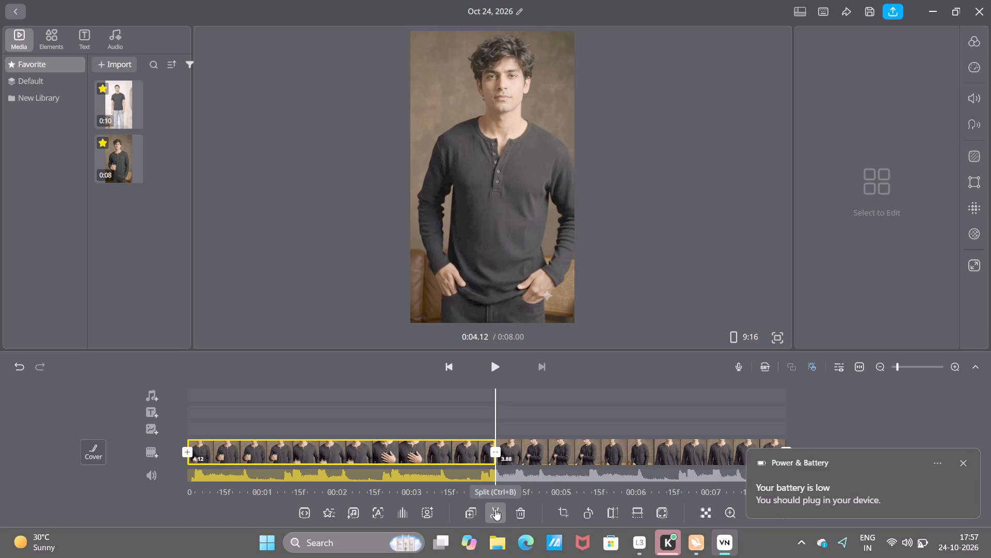
Try the Light, Shake 2 and White transitions at the split, apply Zoom 1 between the two parts, and play the result.
{"action": "left_click", "coordinate": [496, 451]}
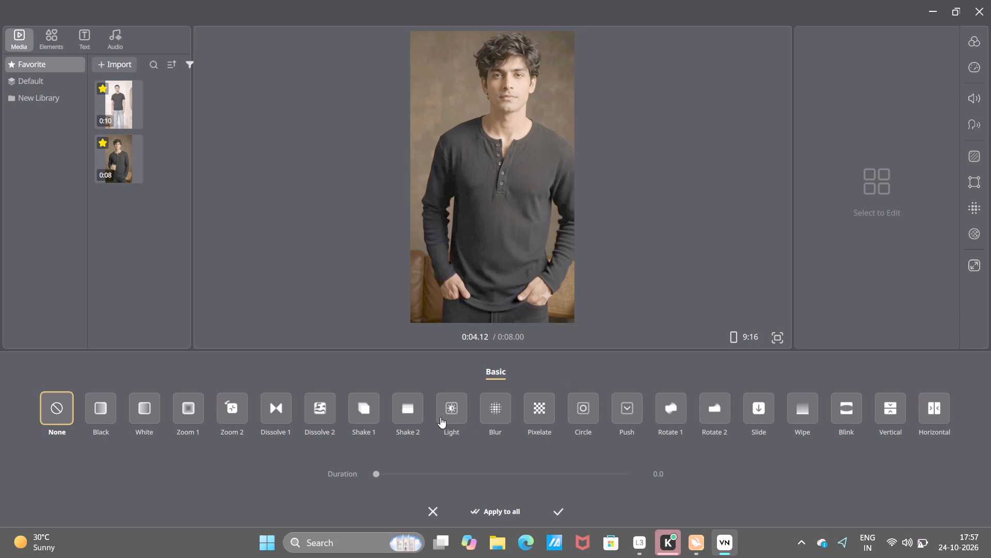
{"action": "left_click", "coordinate": [452, 409]}
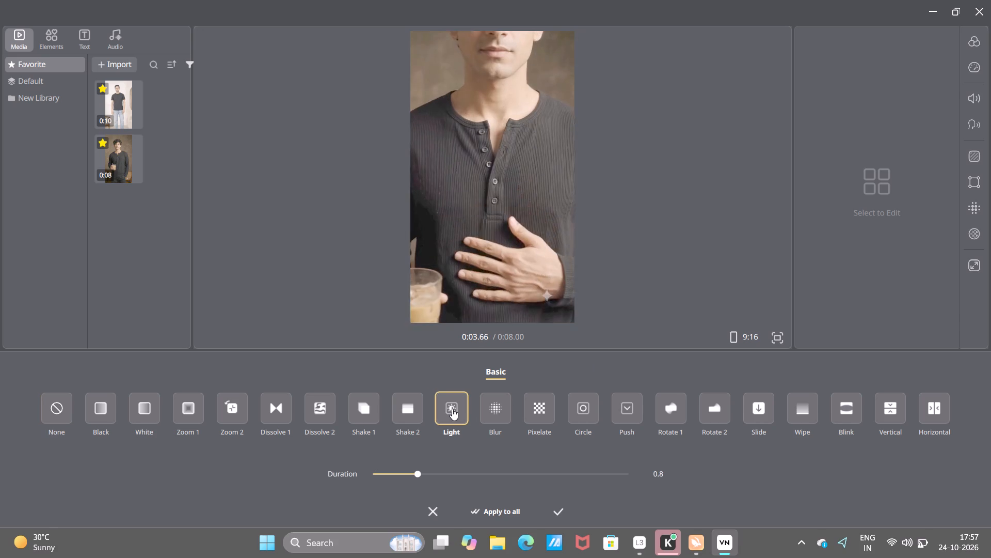
{"action": "left_click", "coordinate": [416, 409]}
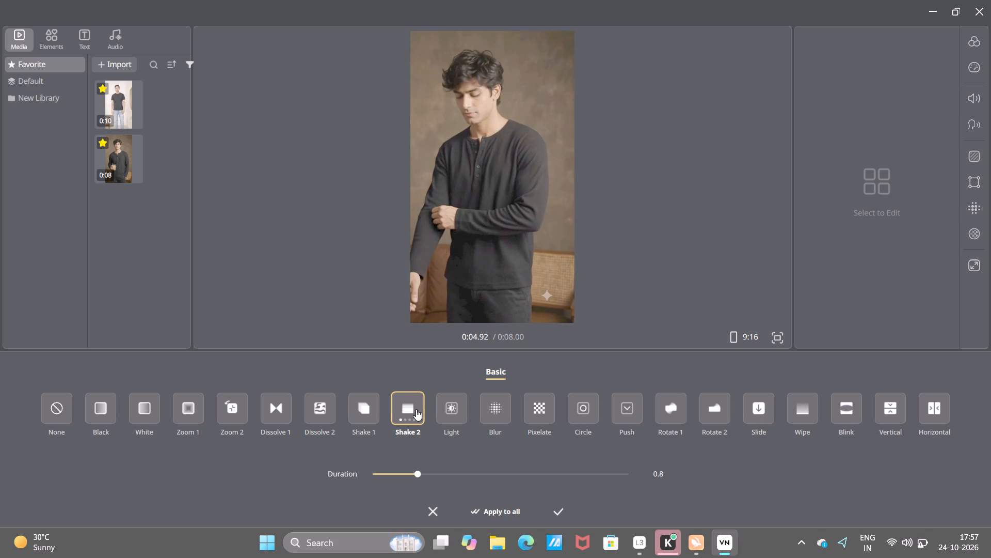
{"action": "left_click", "coordinate": [416, 409]}
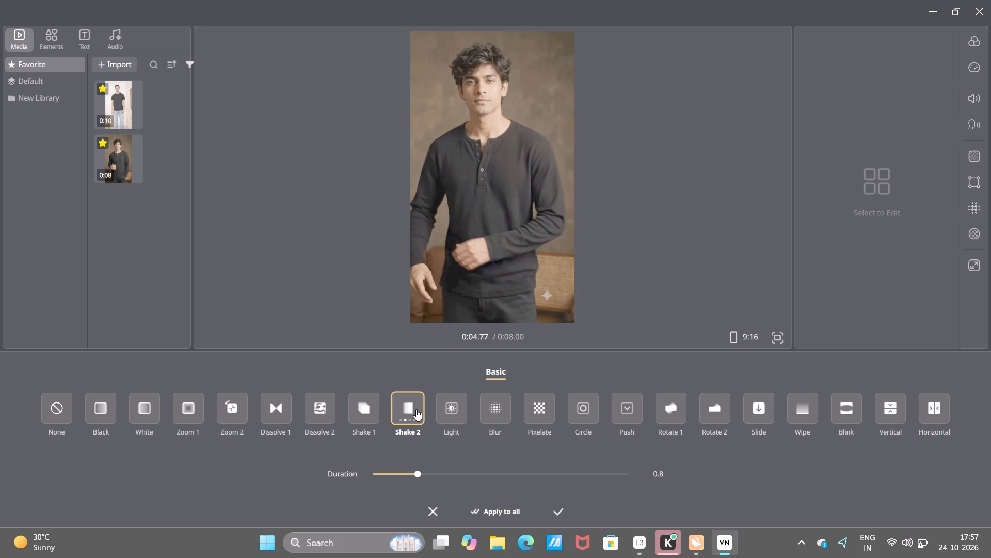
{"action": "left_click", "coordinate": [138, 411]}
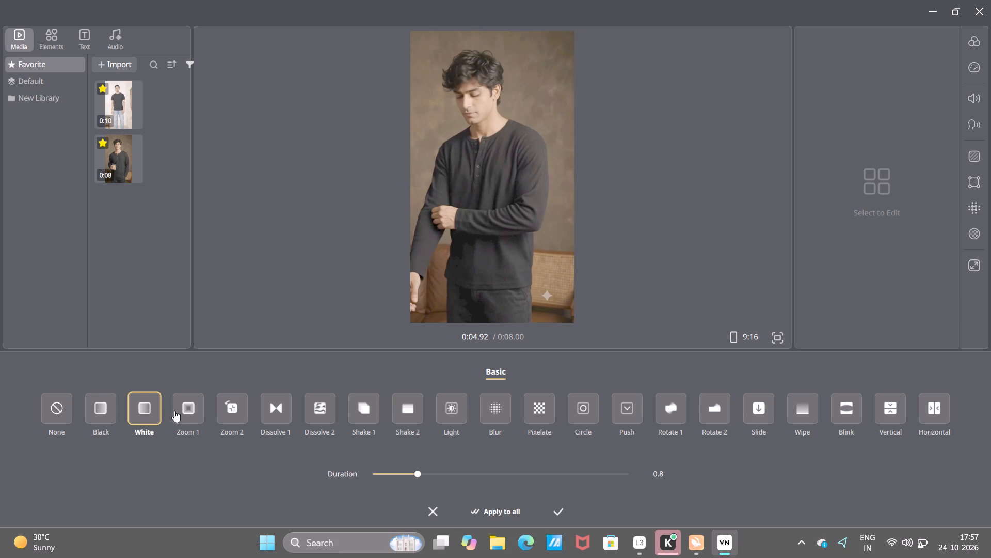
{"action": "left_click", "coordinate": [193, 412]}
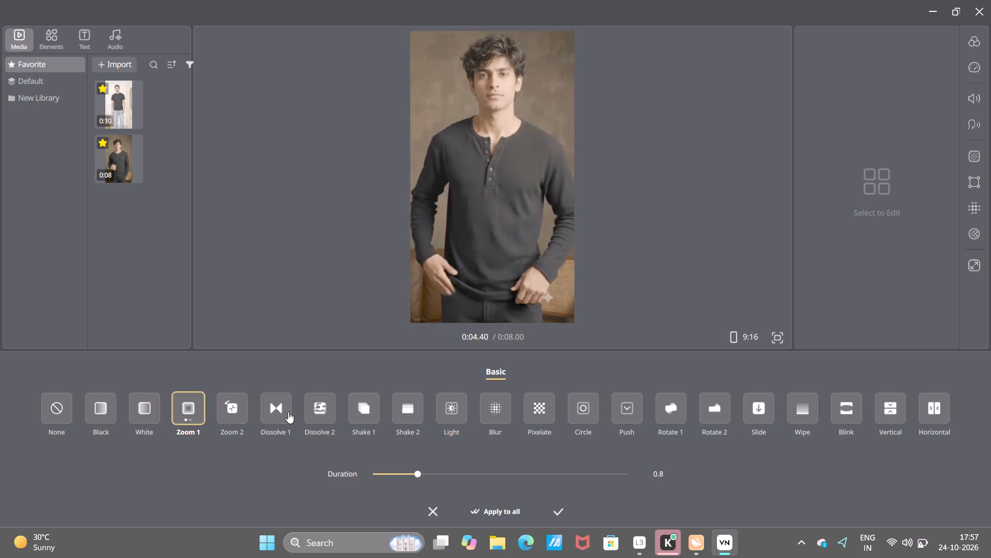
{"action": "scroll", "coordinate": [507, 420], "scroll_direction": "left", "scroll_amount": 4}
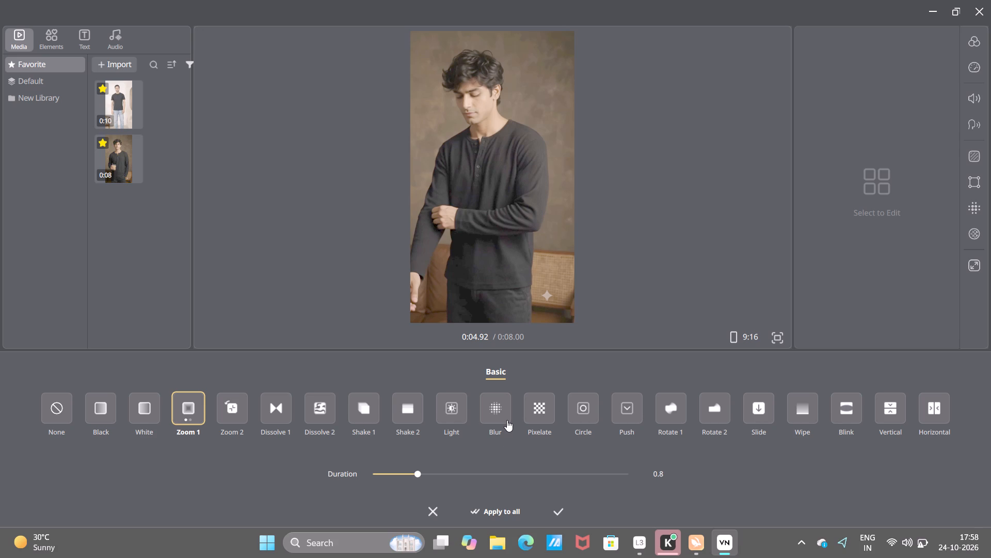
{"action": "left_click", "coordinate": [554, 507]}
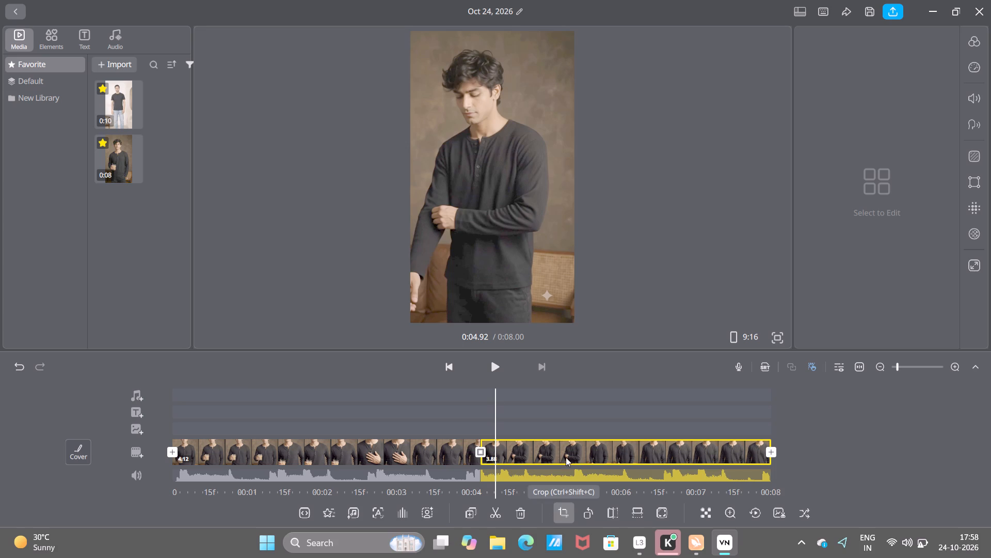
{"action": "left_click", "coordinate": [488, 364]}
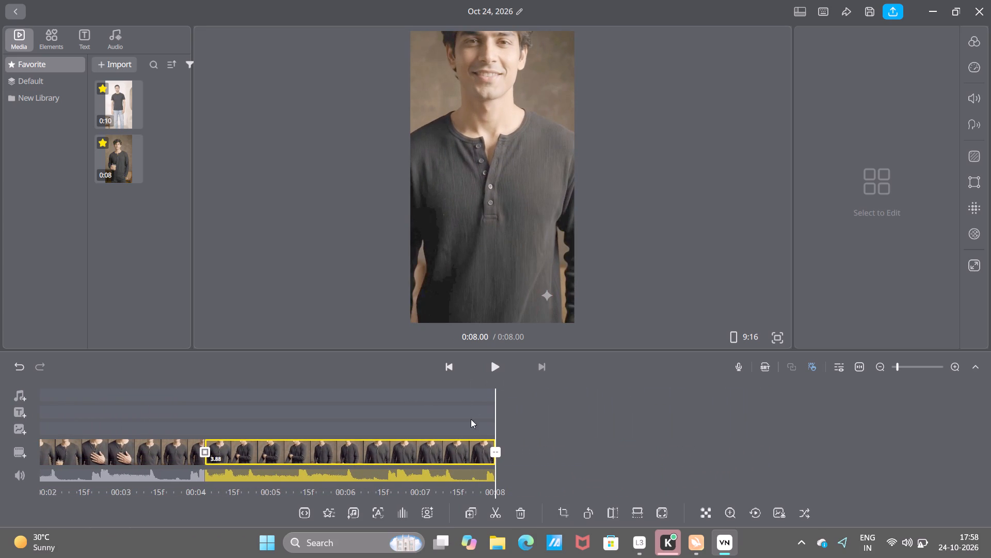
Try the White transition at the end of the second part, apply Black with a 0.8 duration instead, and play the ending.
{"action": "left_click", "coordinate": [501, 450]}
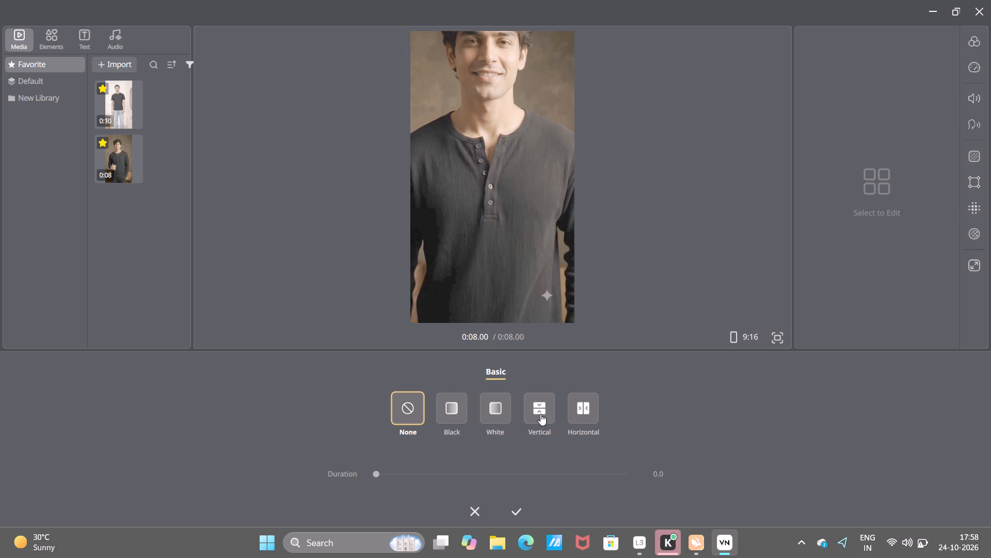
{"action": "left_click", "coordinate": [500, 405]}
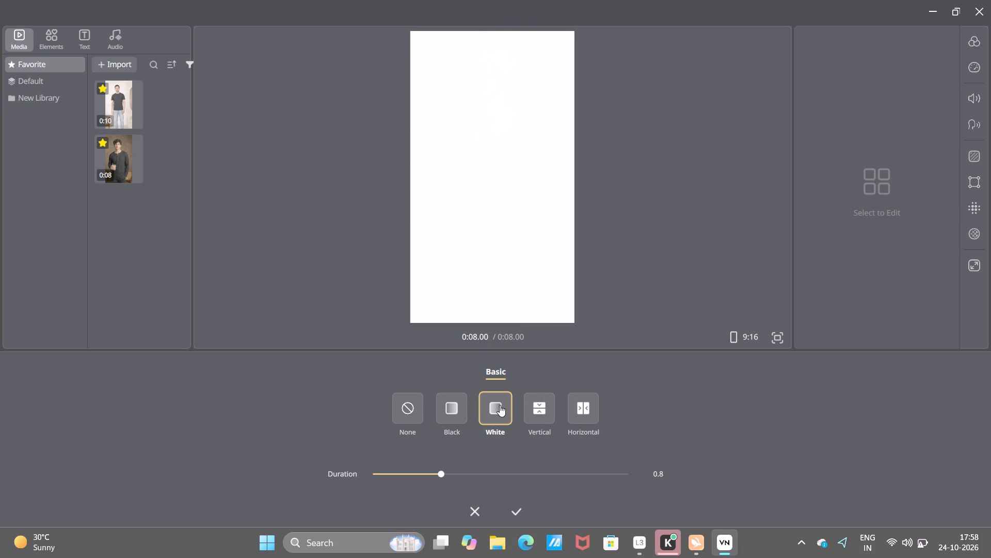
{"action": "left_click", "coordinate": [457, 412]}
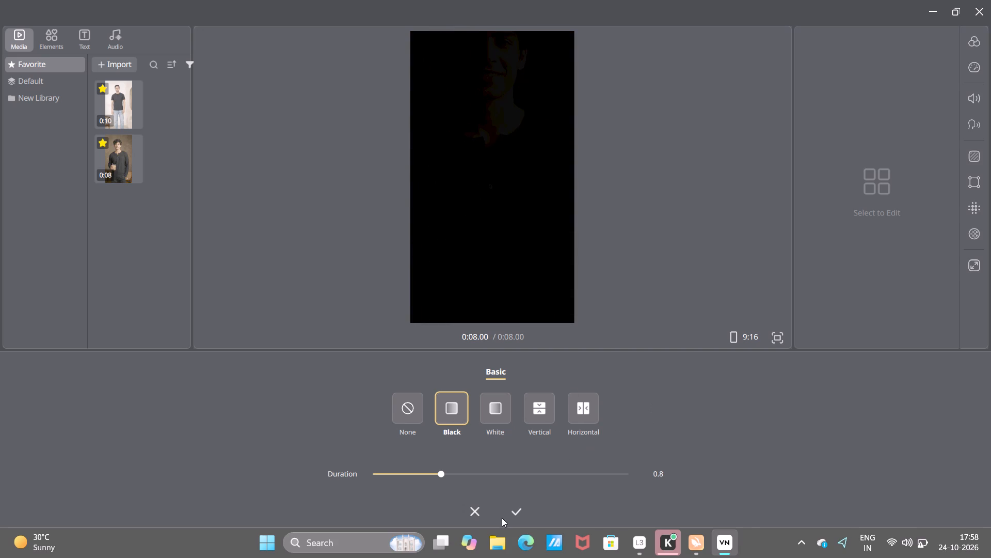
{"action": "left_click", "coordinate": [513, 509]}
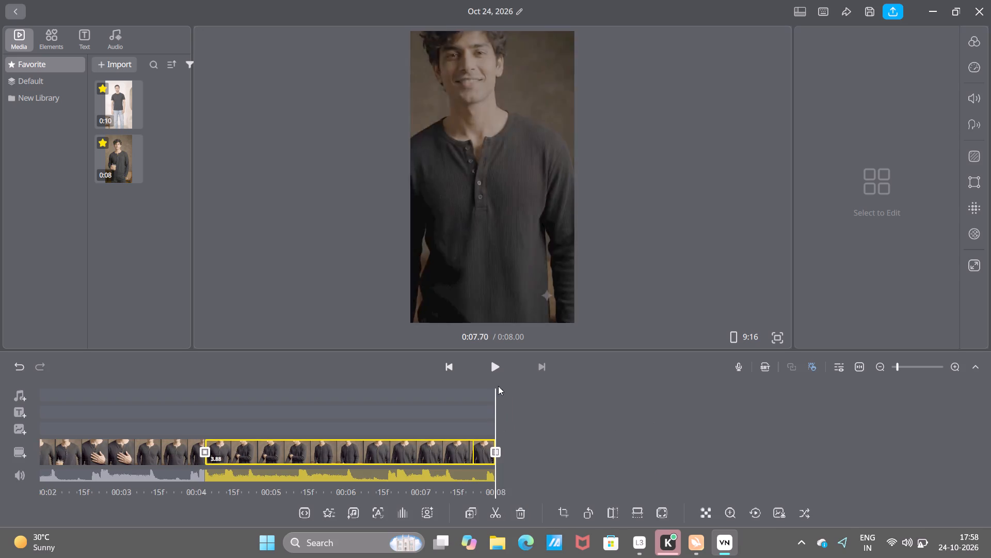
{"action": "left_click", "coordinate": [498, 369]}
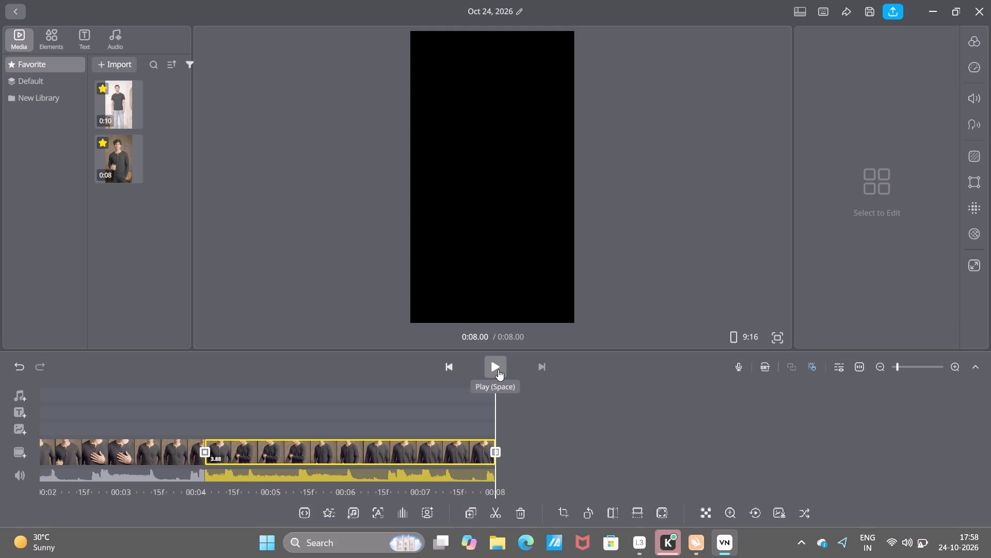
Play the whole edited black Henley shirt video from the beginning to review its transitions.
{"action": "left_click", "coordinate": [498, 369]}
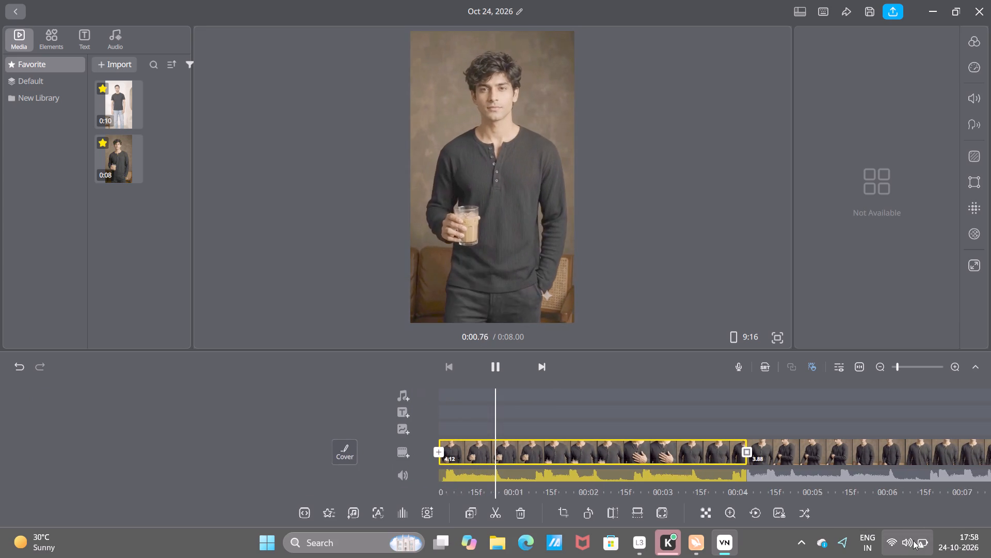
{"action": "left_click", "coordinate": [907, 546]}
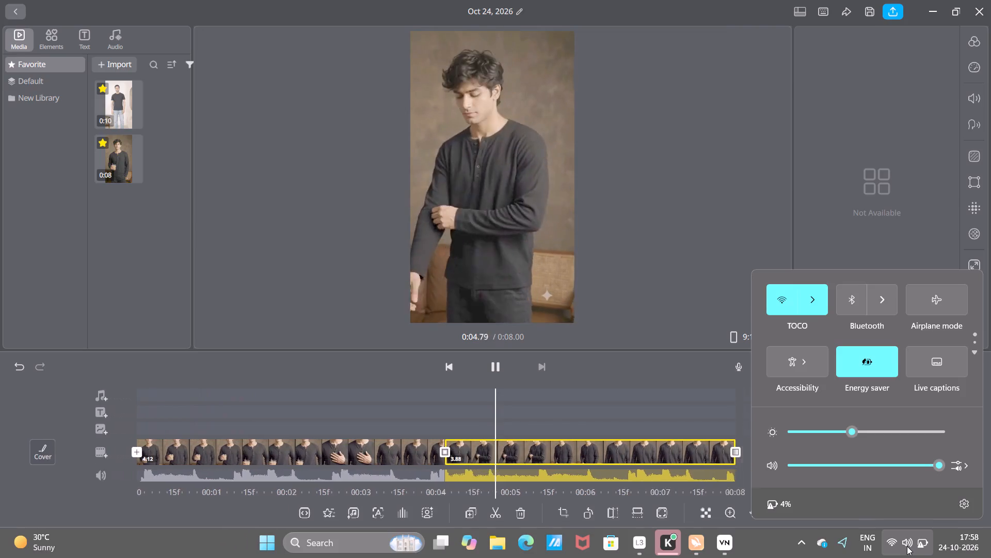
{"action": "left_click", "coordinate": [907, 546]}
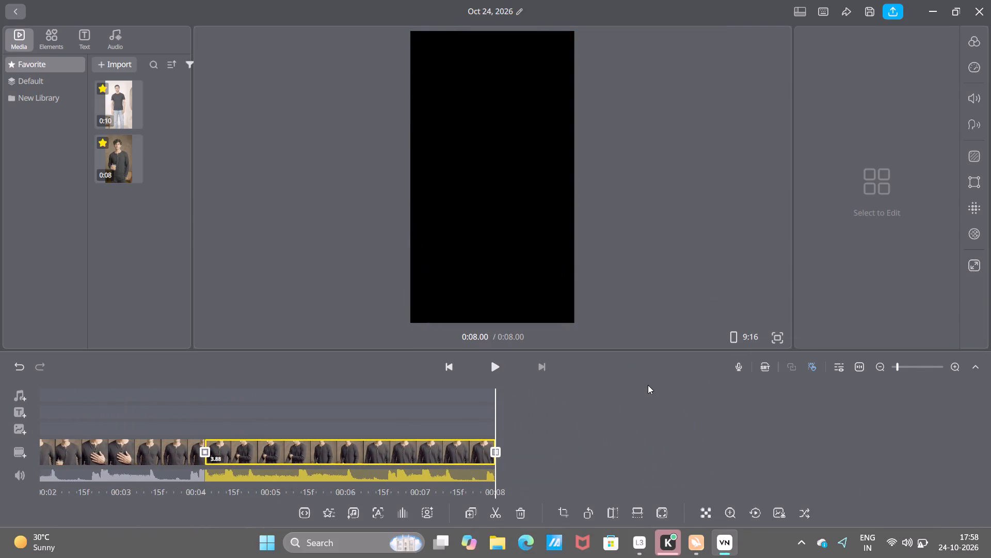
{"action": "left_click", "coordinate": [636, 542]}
Switch to Loggy3, stop the running recording, start a new one, and check the just-finished session's upload status.
{"action": "scroll", "coordinate": [488, 236], "scroll_direction": "up", "scroll_amount": 2}
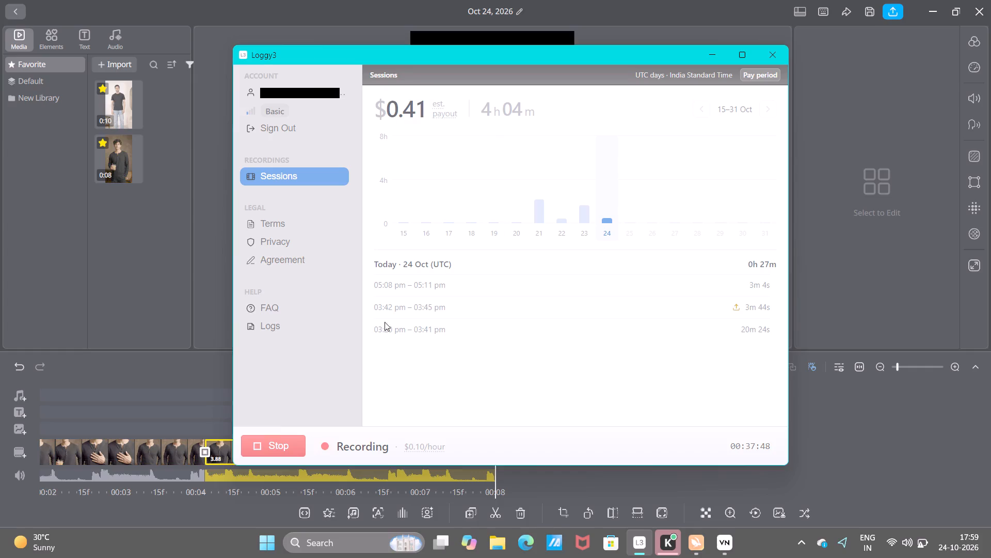
{"action": "left_click", "coordinate": [267, 441]}
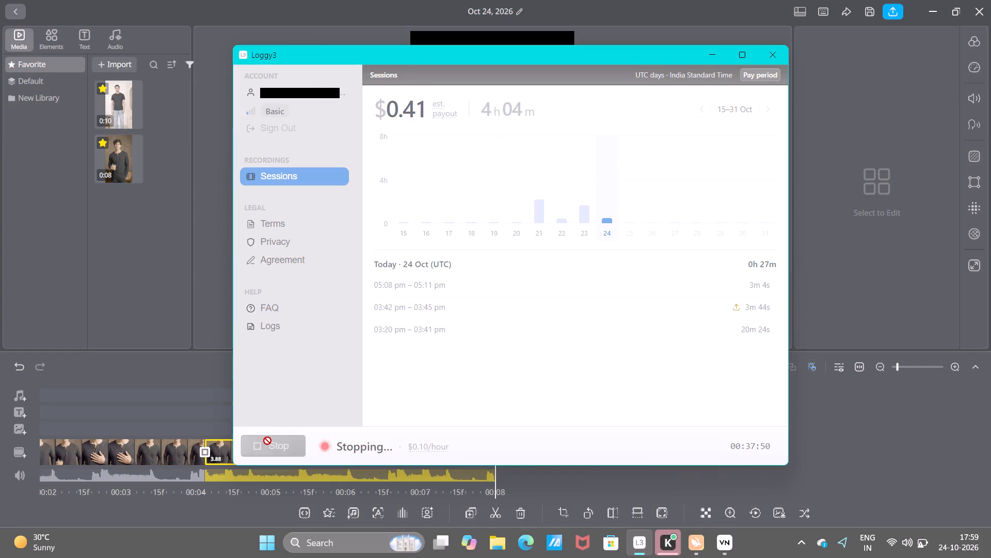
{"action": "left_click", "coordinate": [278, 442]}
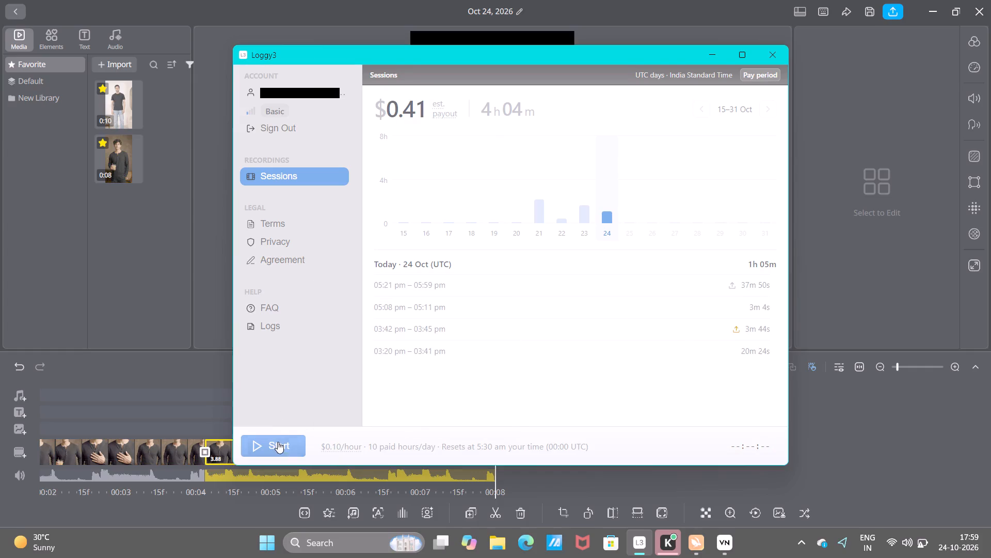
{"action": "scroll", "coordinate": [294, 428], "scroll_direction": "down", "scroll_amount": 1}
{"action": "scroll", "coordinate": [585, 239], "scroll_direction": "up", "scroll_amount": 3}
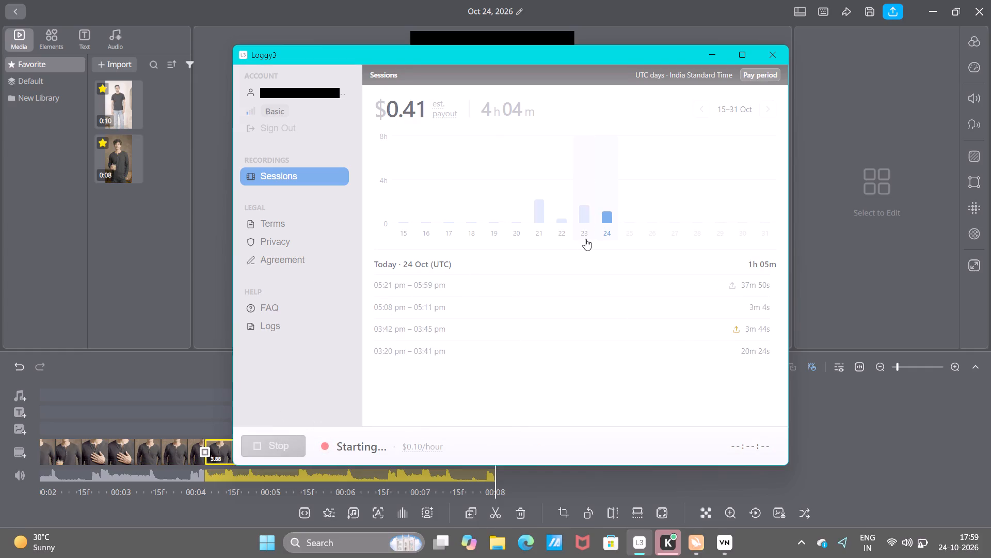
{"action": "scroll", "coordinate": [585, 239], "scroll_direction": "up", "scroll_amount": 2}
{"action": "left_click", "coordinate": [733, 287]}
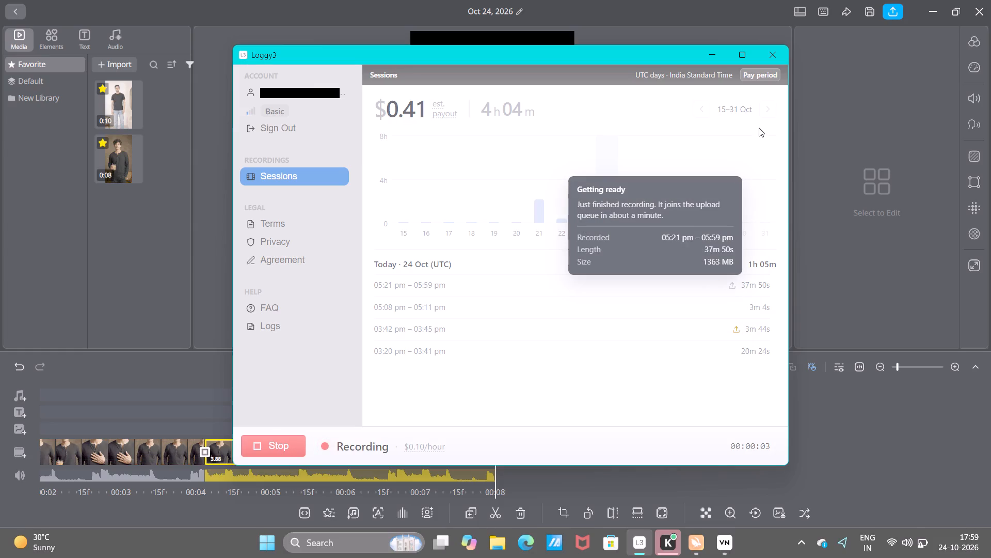
{"action": "left_click", "coordinate": [759, 128]}
{"action": "left_click", "coordinate": [844, 68]}
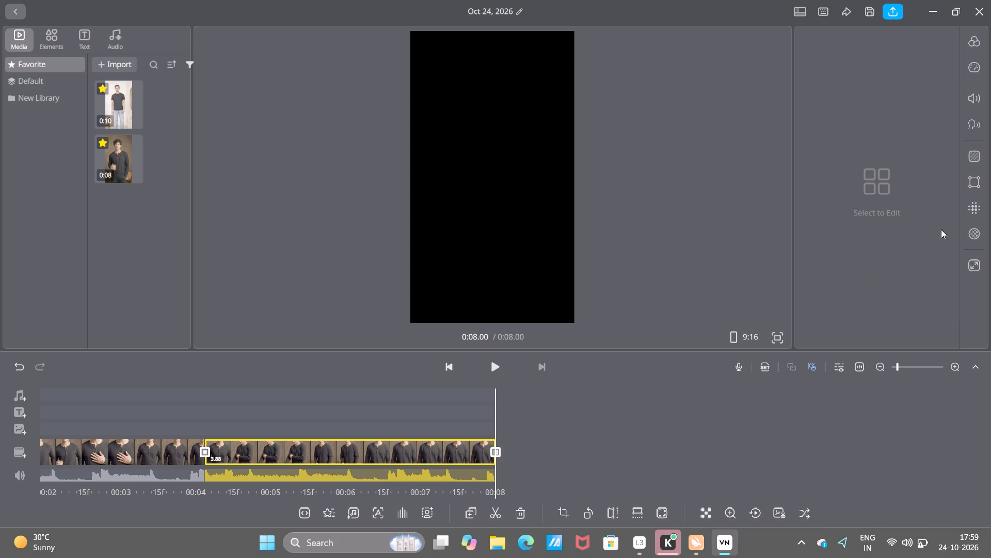
Close the VN editor and the Loggy3 window, acknowledging the notice about Loggy3 running in the background.
{"action": "triple_click", "coordinate": [990, 0]}
{"action": "double_click", "coordinate": [990, 0]}
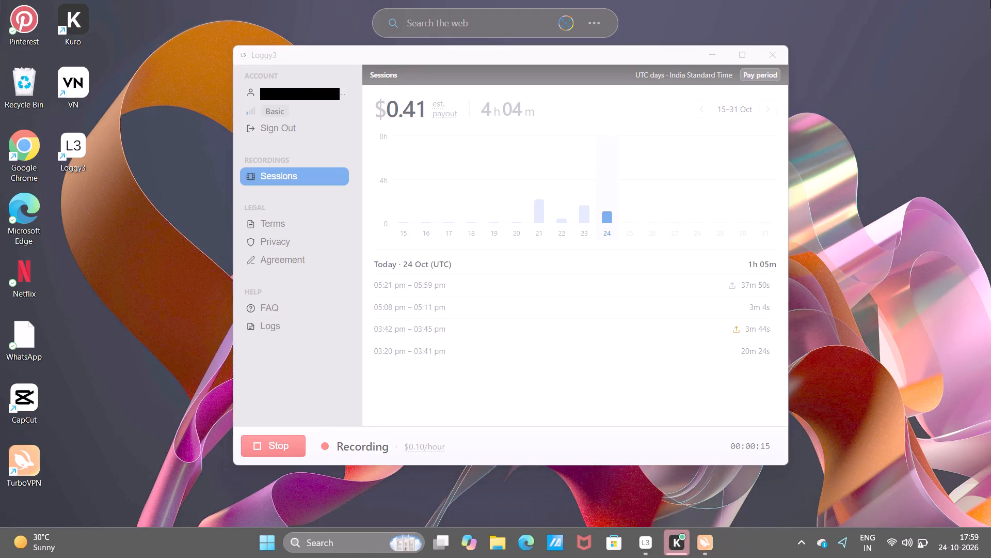
{"action": "left_click_drag", "start_coordinate": [990, 0], "coordinate": [766, 52]}
{"action": "triple_click", "coordinate": [766, 52]}
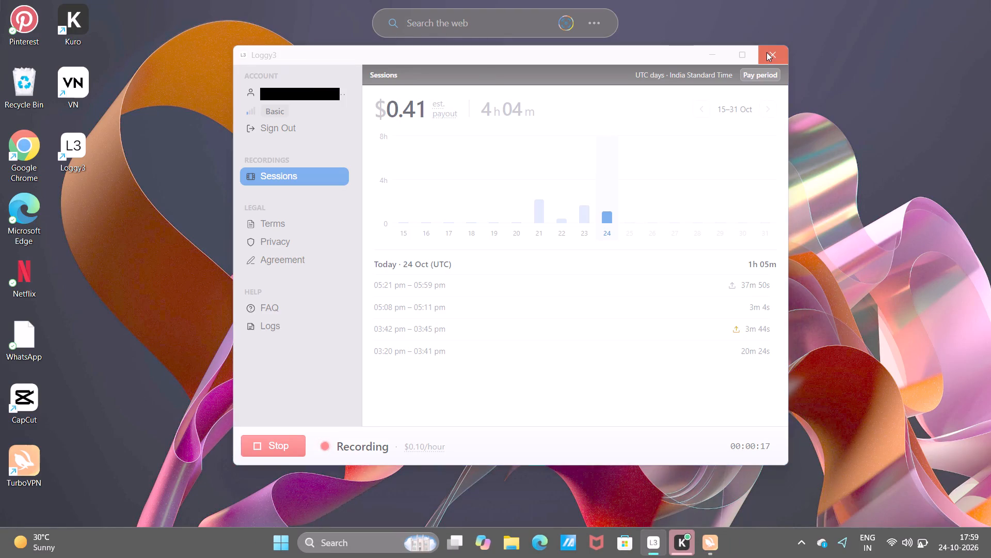
{"action": "left_click", "coordinate": [629, 284]}
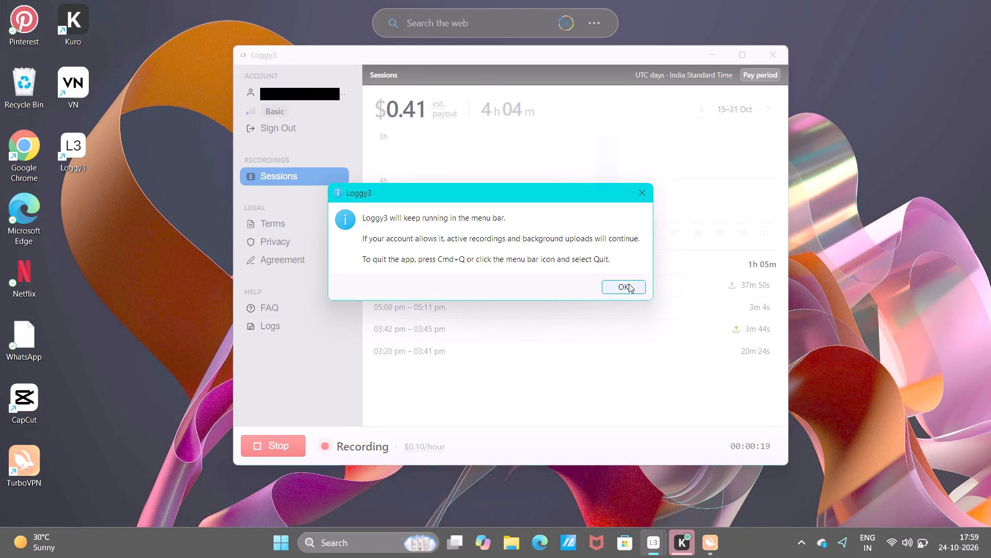